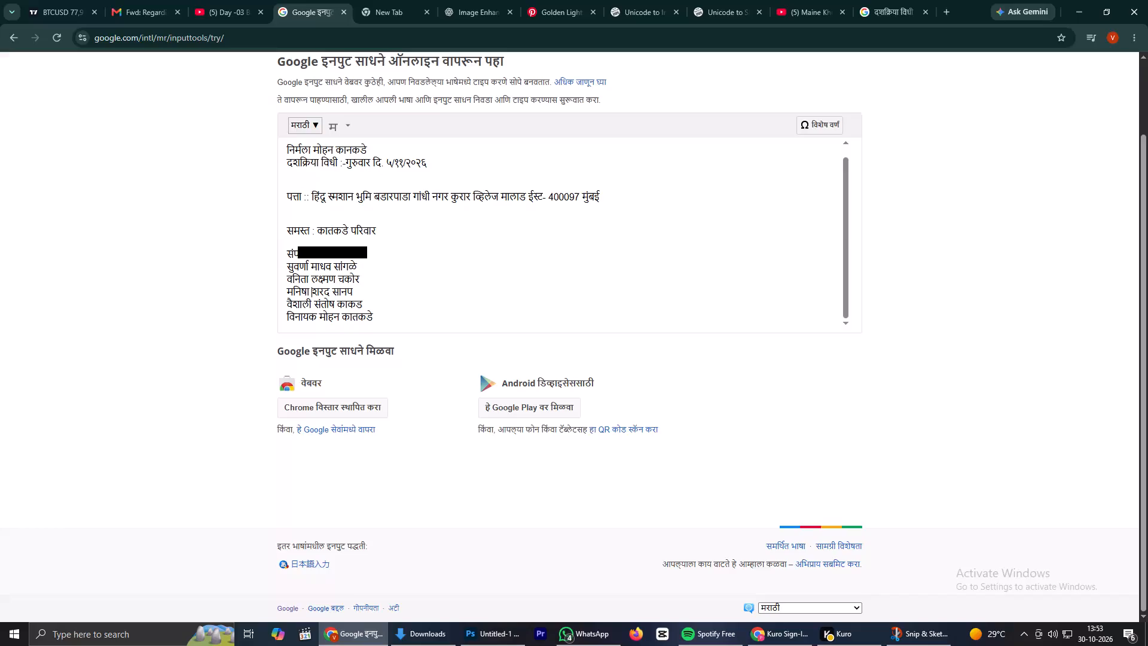
In the Unicode to Shree Lipi converter, append a comma and the second contact number to the संपर्क line, removing the number's extra leading characters.
{"action": "left_click", "coordinate": [679, 0]}
{"action": "left_click", "coordinate": [708, 0]}
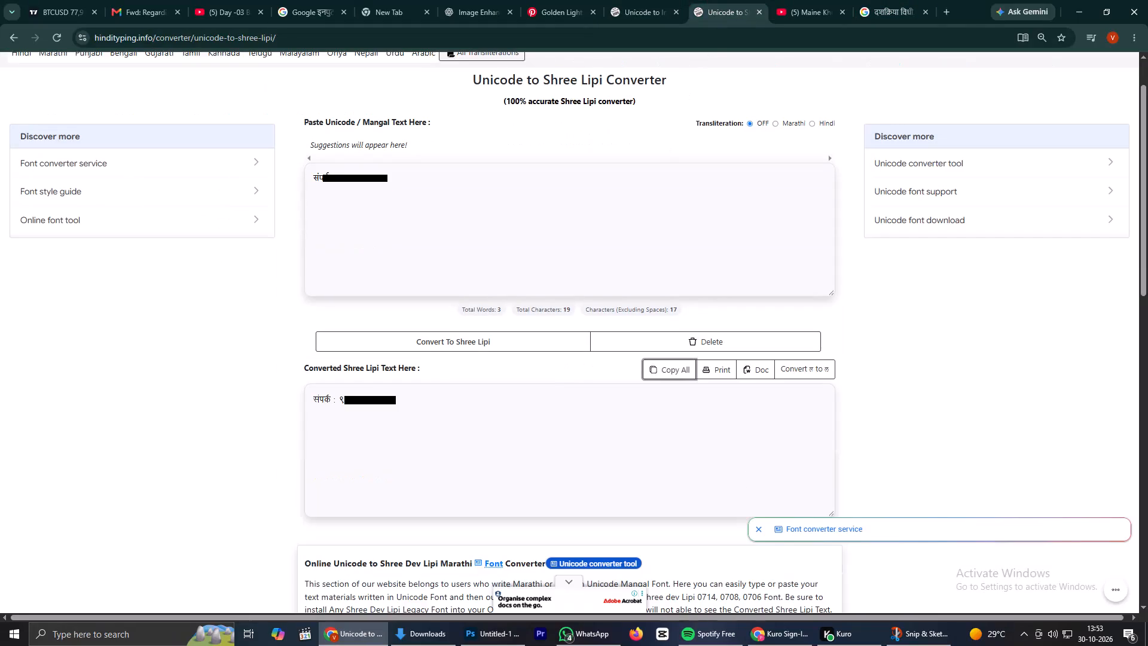
{"action": "left_click", "coordinate": [414, 191]}
{"action": "key", "text": "comma"}
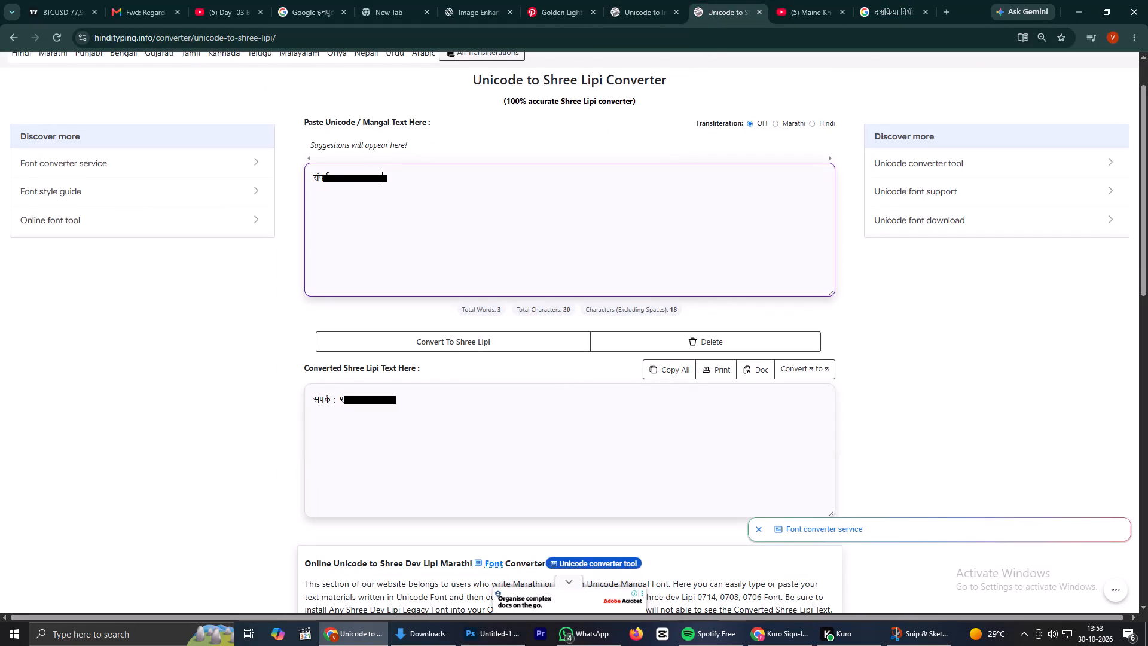
{"action": "key", "text": "ctrl+v"}
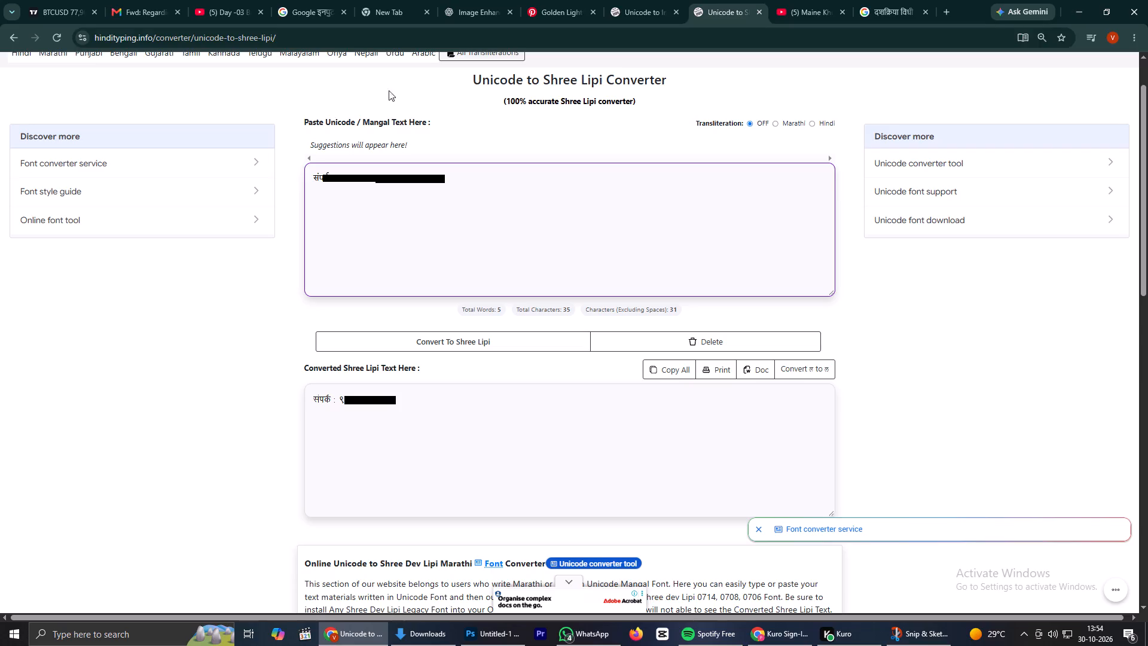
{"action": "scroll", "coordinate": [356, 38], "scroll_direction": "down", "scroll_amount": 1}
{"action": "left_click", "coordinate": [512, 194]}
{"action": "left_click_drag", "start_coordinate": [395, 179], "coordinate": [389, 179]}
{"action": "left_click_drag", "start_coordinate": [389, 179], "coordinate": [383, 179]}
{"action": "key", "text": "BackSpace"}
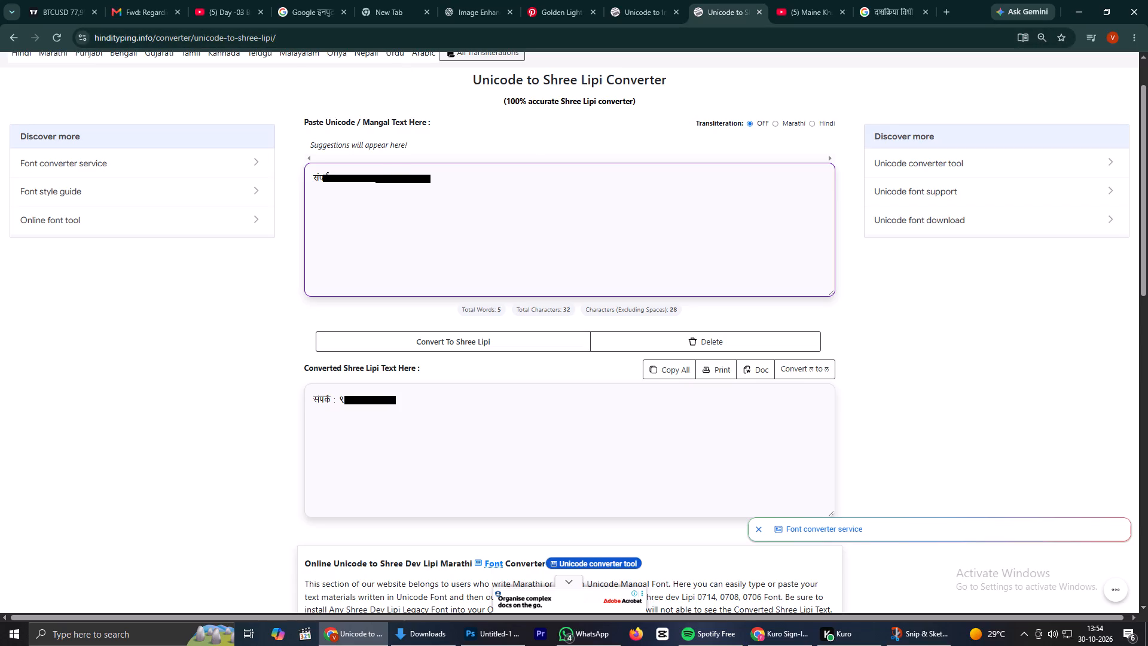
{"action": "left_click", "coordinate": [384, 178]}
{"action": "key", "text": "BackSpace"}
{"action": "left_click_drag", "start_coordinate": [456, 185], "coordinate": [395, 196]}
{"action": "left_click_drag", "start_coordinate": [395, 196], "coordinate": [236, 204]}
Convert the updated संपर्क line to Shree Lipi and copy the converted text.
{"action": "left_click", "coordinate": [432, 345]}
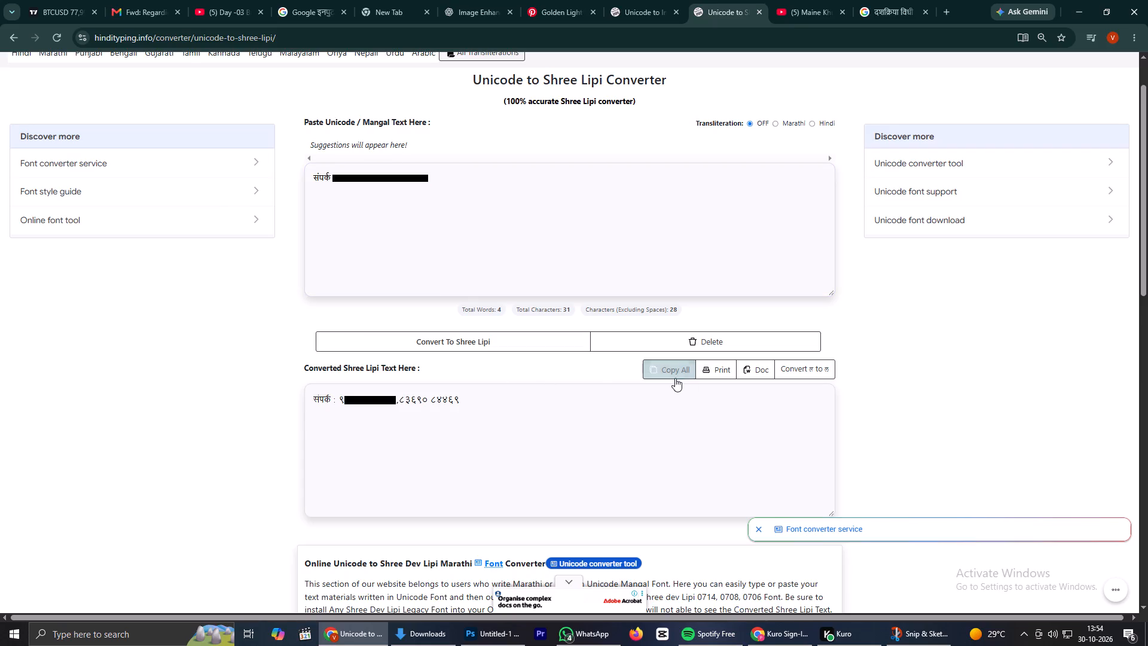
{"action": "left_click", "coordinate": [667, 373]}
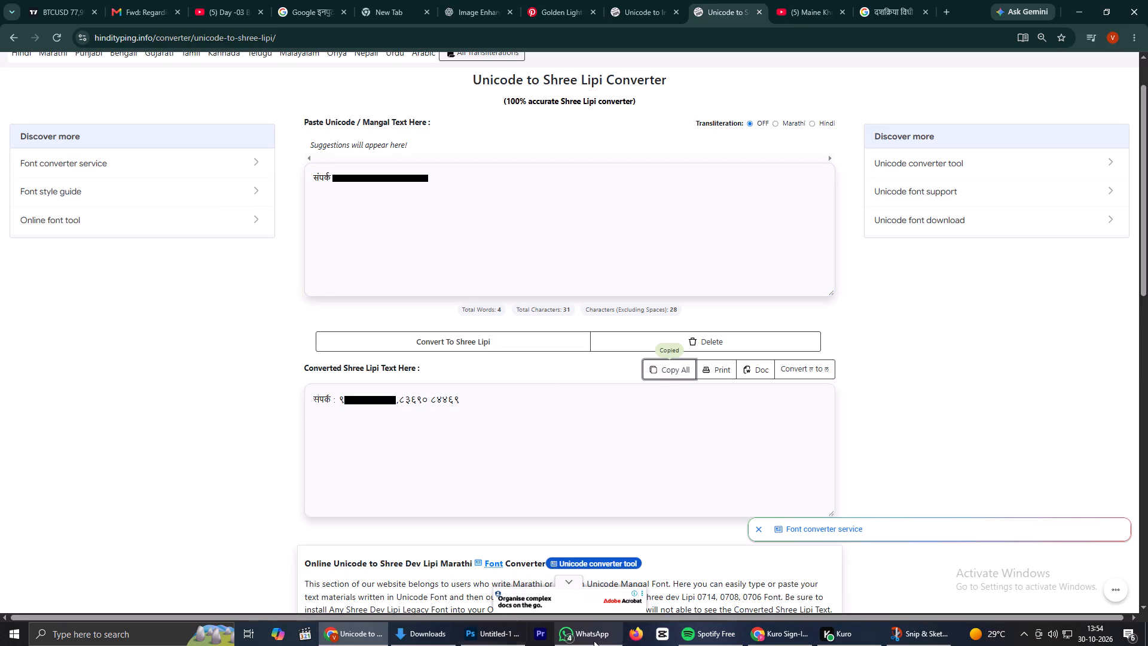
Switch to Photoshop and replace the संपर्क line in the flyer's red footer with the copied two-number text.
{"action": "left_click", "coordinate": [477, 632]}
{"action": "scroll", "coordinate": [594, 479], "scroll_direction": "down", "scroll_amount": 1}
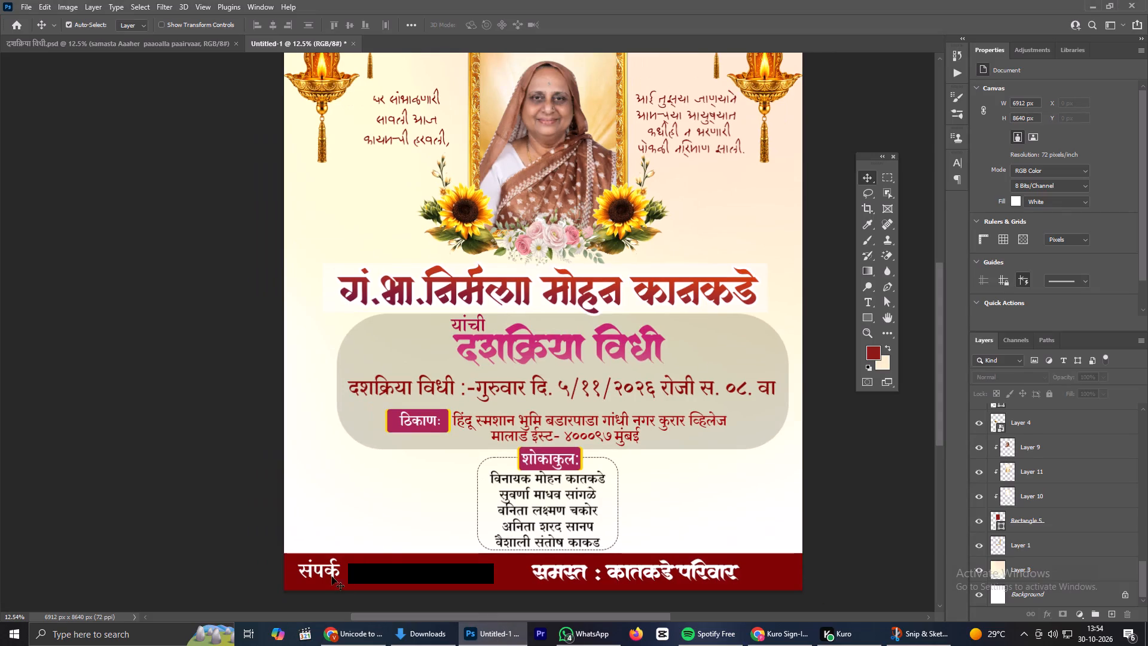
{"action": "double_click", "coordinate": [383, 569]}
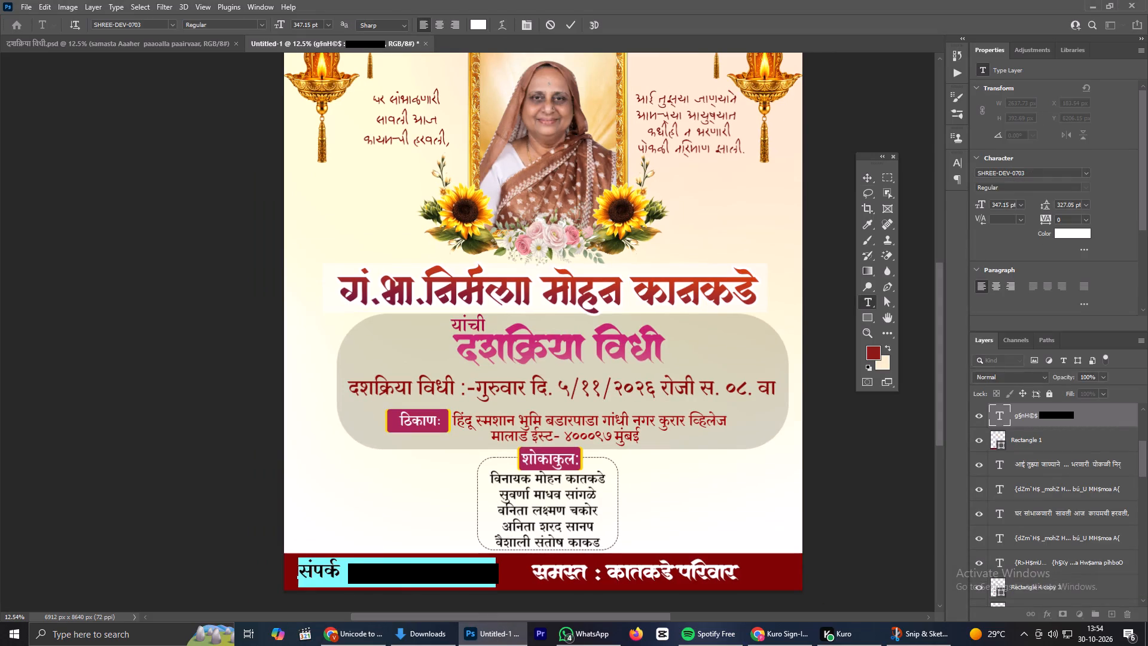
{"action": "key", "text": "ctrl+v"}
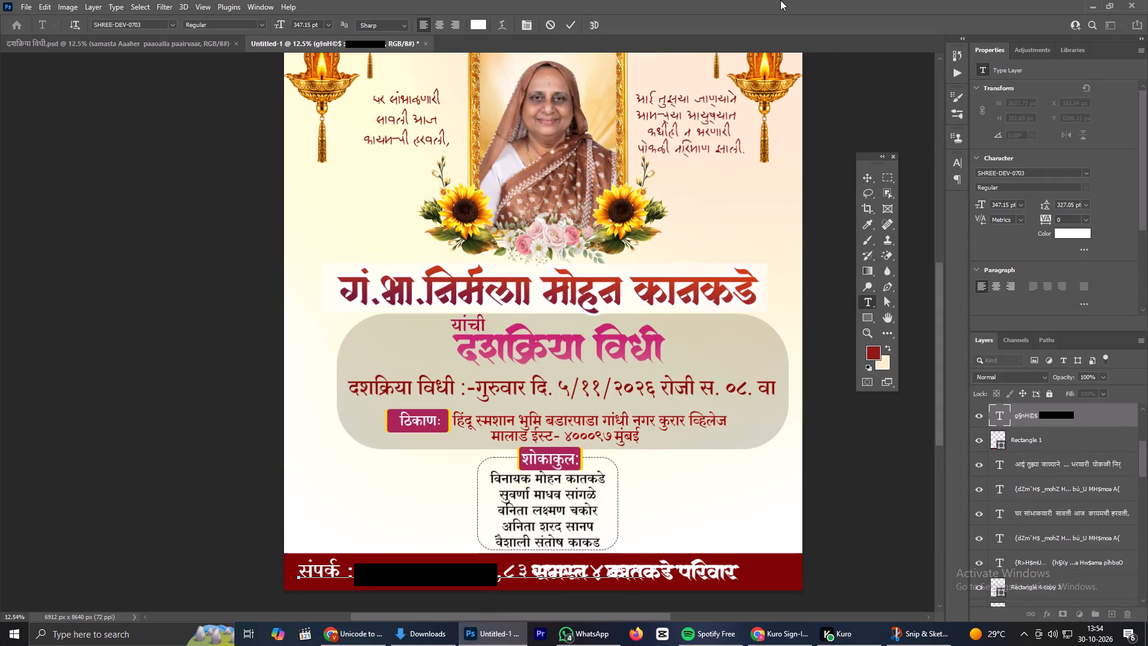
{"action": "left_click", "coordinate": [570, 24]}
Scale the संपर्क line down to about 3019 px wide so it fits beside the समस्त family text.
{"action": "key", "text": "ctrl+t"}
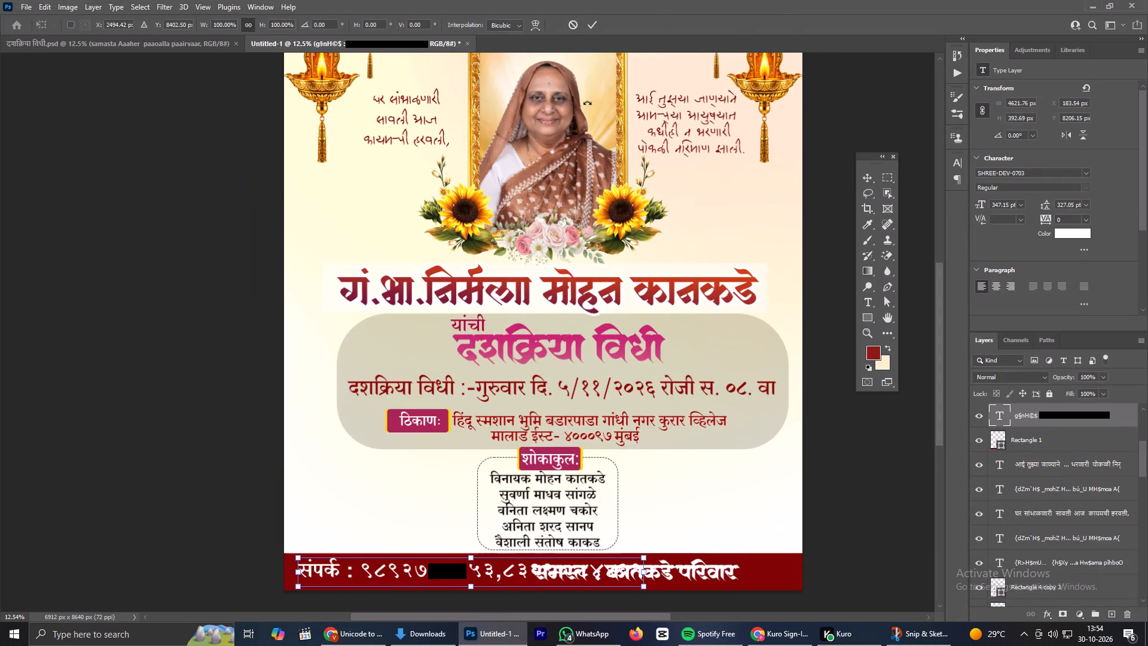
{"action": "left_click_drag", "start_coordinate": [643, 554], "coordinate": [544, 564]}
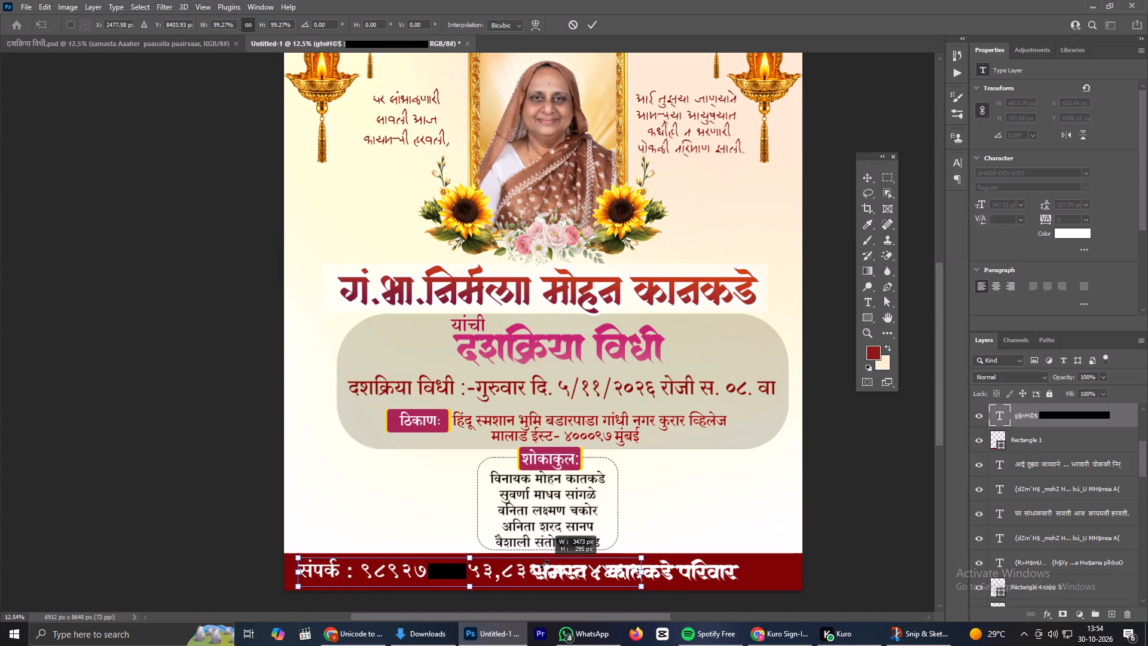
{"action": "left_click_drag", "start_coordinate": [544, 564], "coordinate": [523, 565]}
{"action": "left_click", "coordinate": [585, 27]}
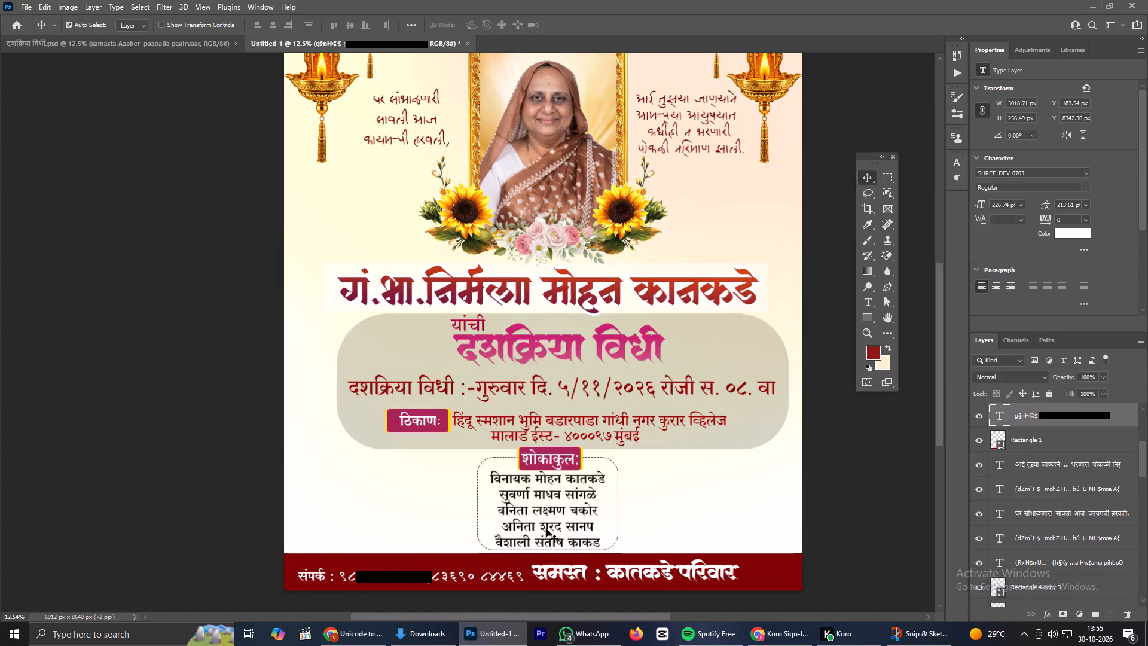
Open the list of names under शोकाकुल for text editing.
{"action": "left_click", "coordinate": [546, 528]}
{"action": "double_click", "coordinate": [541, 522]}
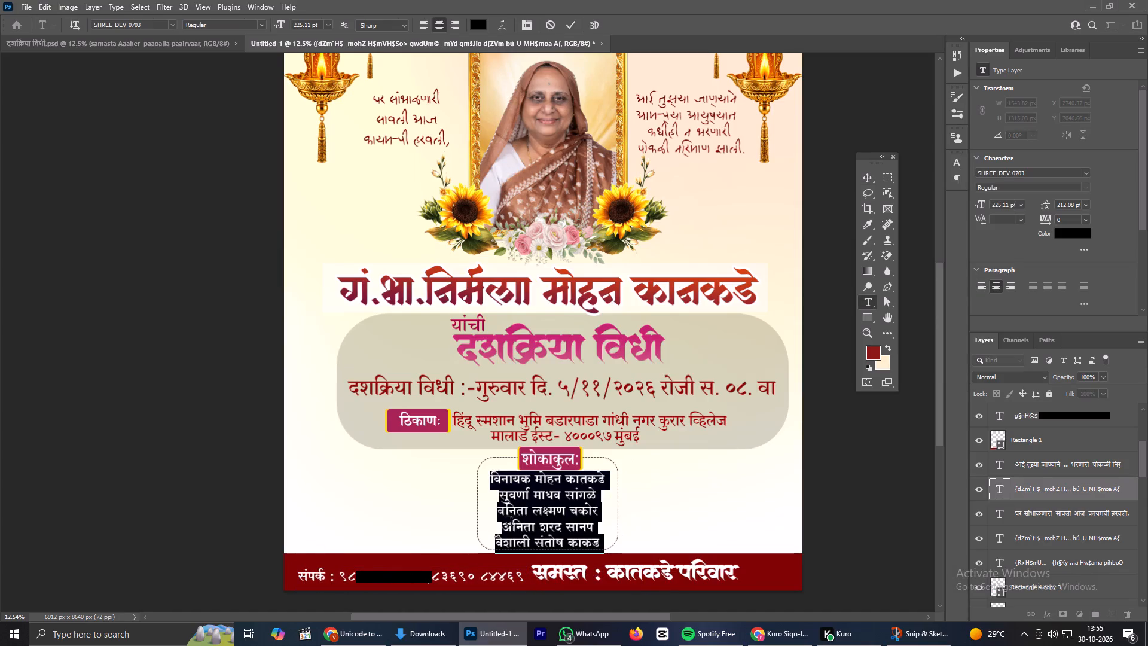
{"action": "left_click_drag", "start_coordinate": [502, 515], "coordinate": [588, 544]}
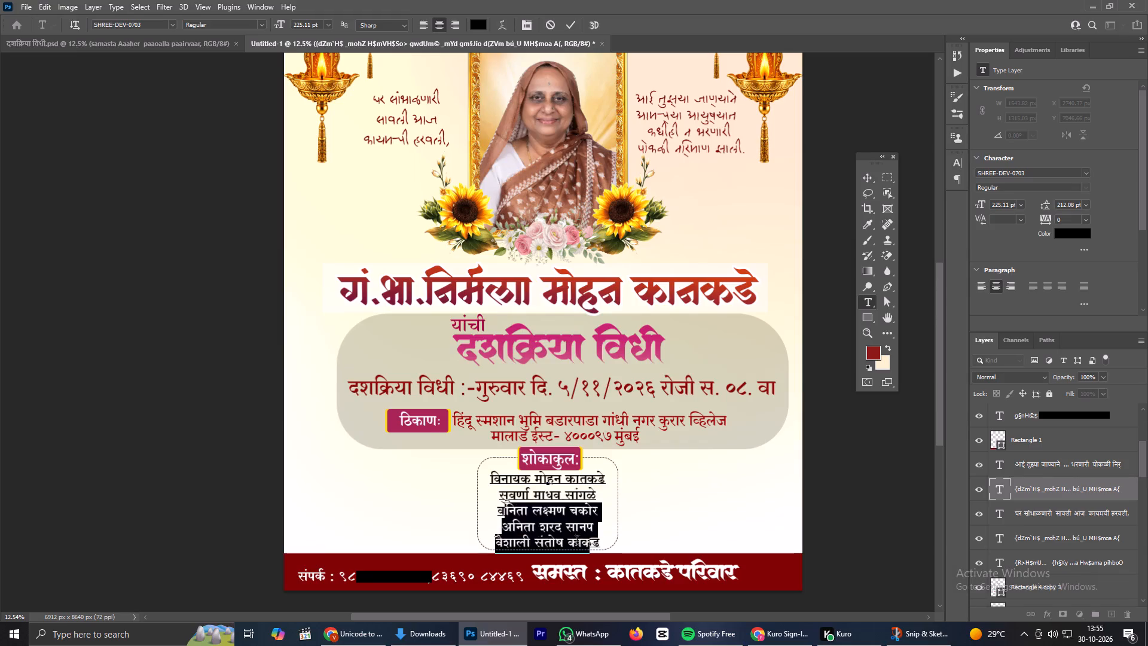
{"action": "left_click_drag", "start_coordinate": [493, 512], "coordinate": [580, 543]}
Copy the five family names from the Google Input Tools page in Chrome and replace the converter's source text with them.
{"action": "left_click", "coordinate": [319, 627]}
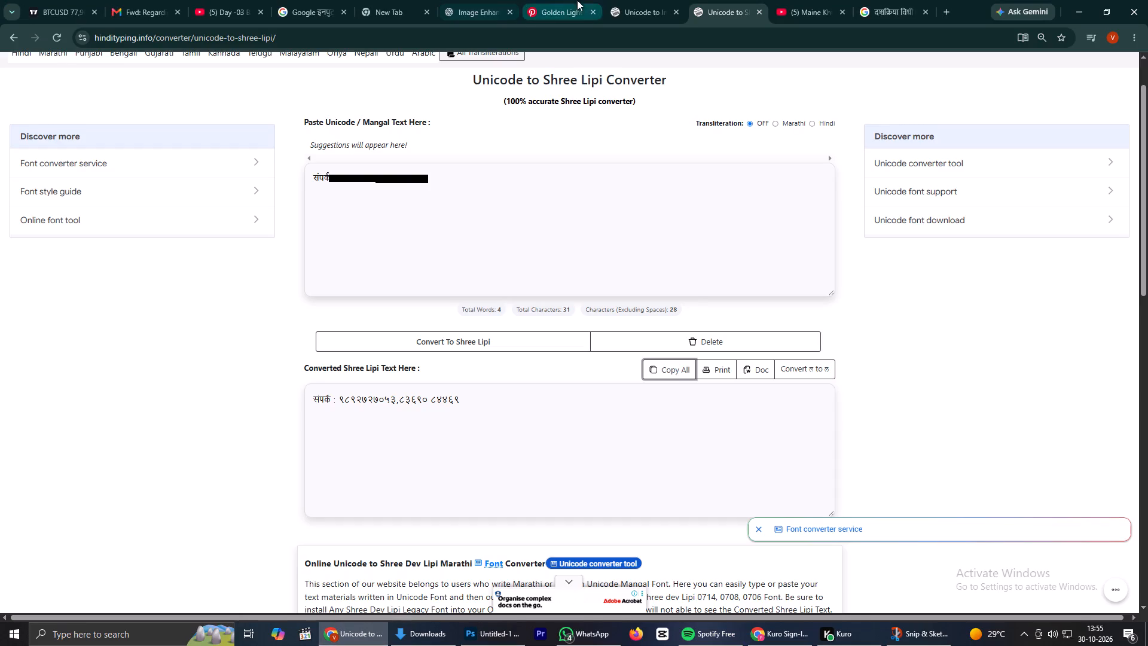
{"action": "left_click", "coordinate": [300, 0]}
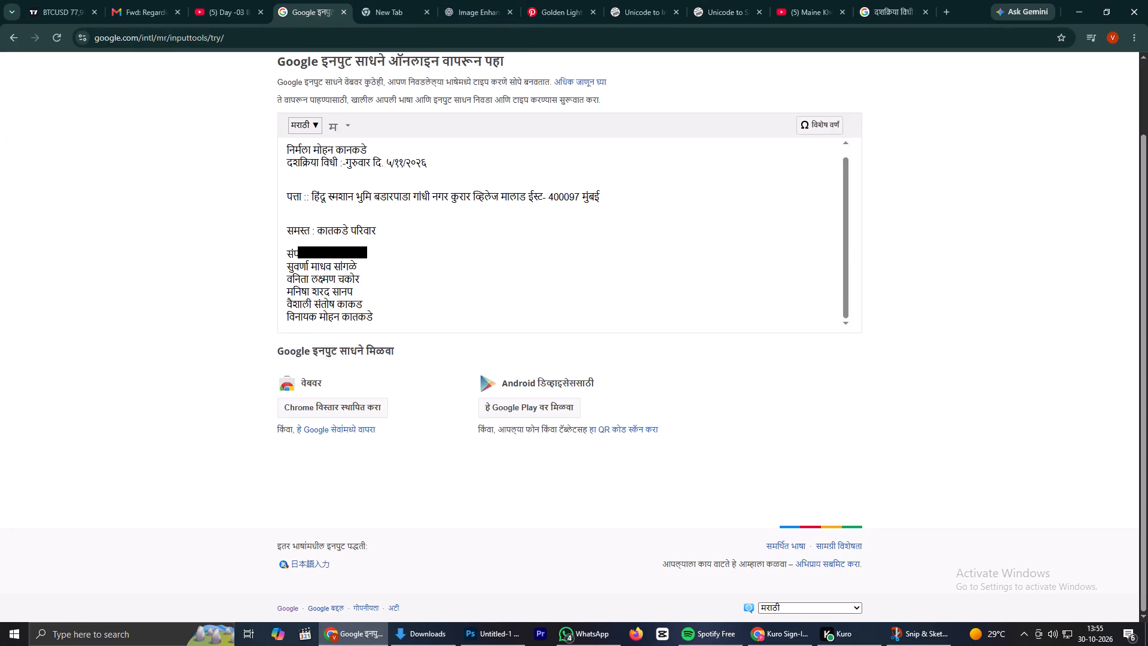
{"action": "left_click_drag", "start_coordinate": [286, 265], "coordinate": [375, 316]}
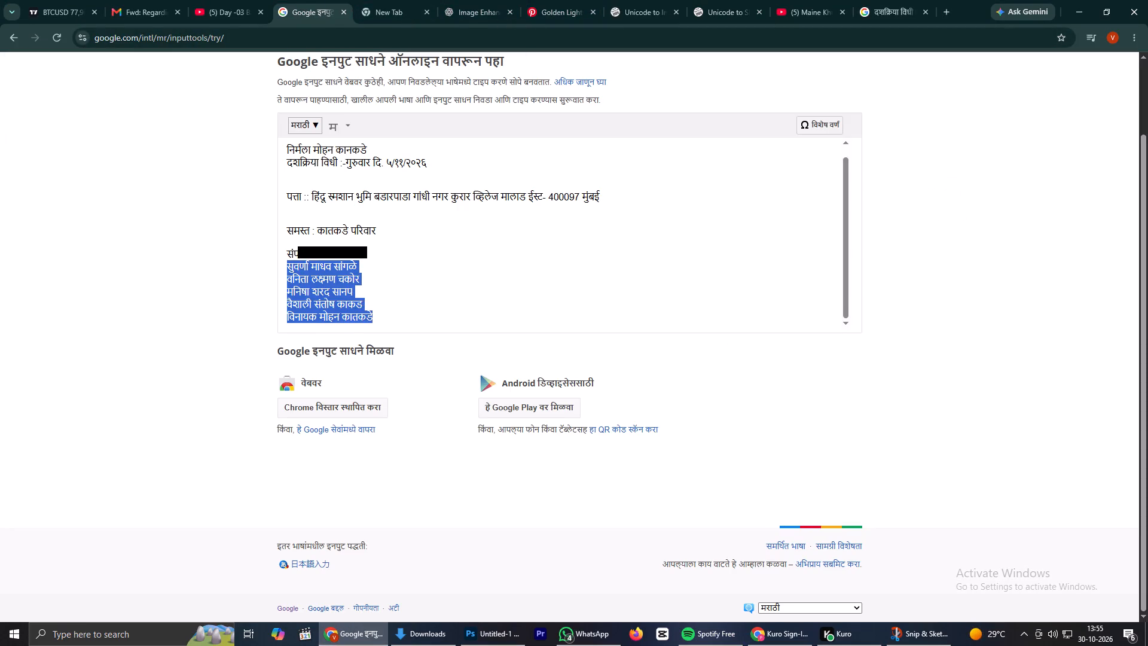
{"action": "left_click_drag", "start_coordinate": [375, 316], "coordinate": [377, 316]}
{"action": "key", "text": "ctrl+c"}
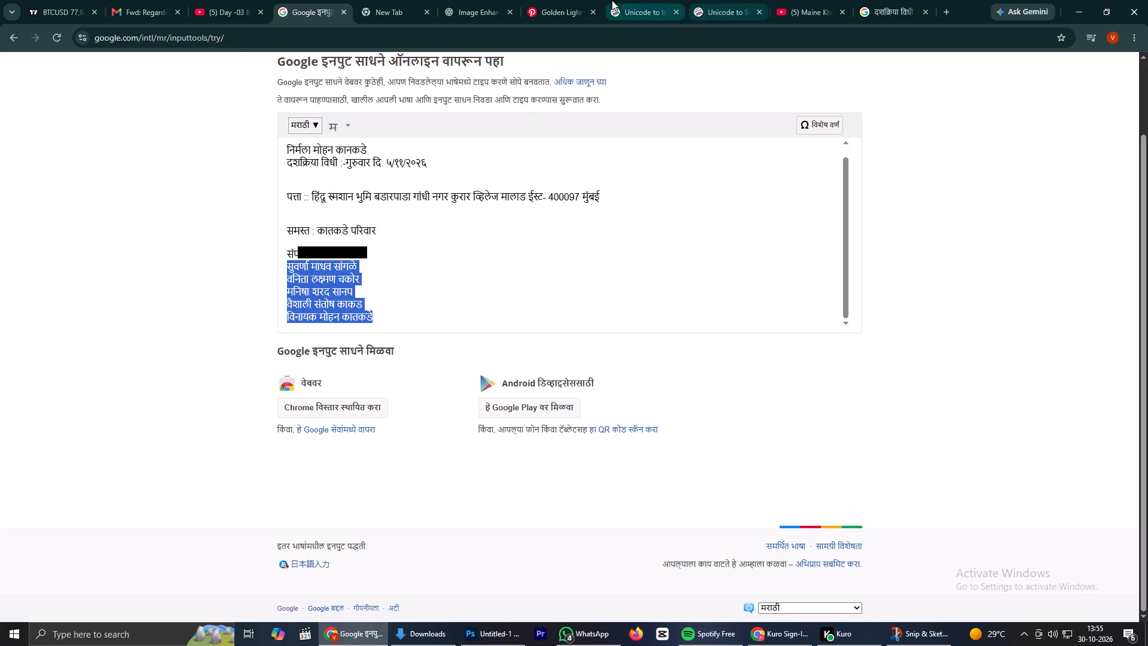
{"action": "left_click", "coordinate": [732, 0]}
{"action": "left_click_drag", "start_coordinate": [463, 180], "coordinate": [343, 185]}
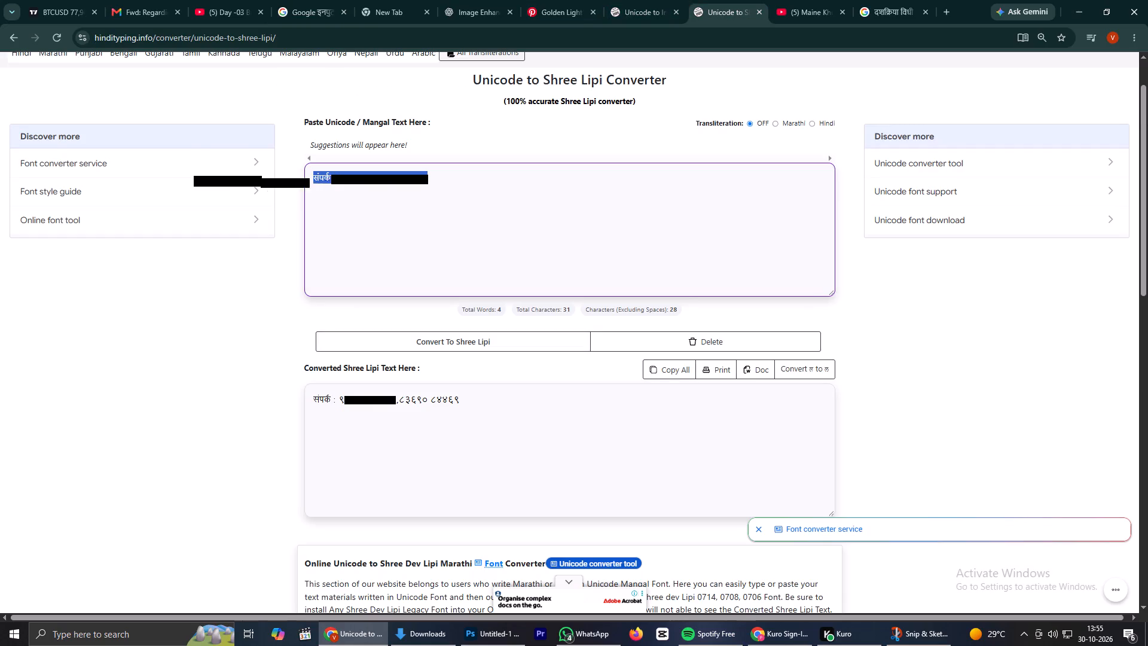
{"action": "left_click_drag", "start_coordinate": [343, 185], "coordinate": [474, 183]}
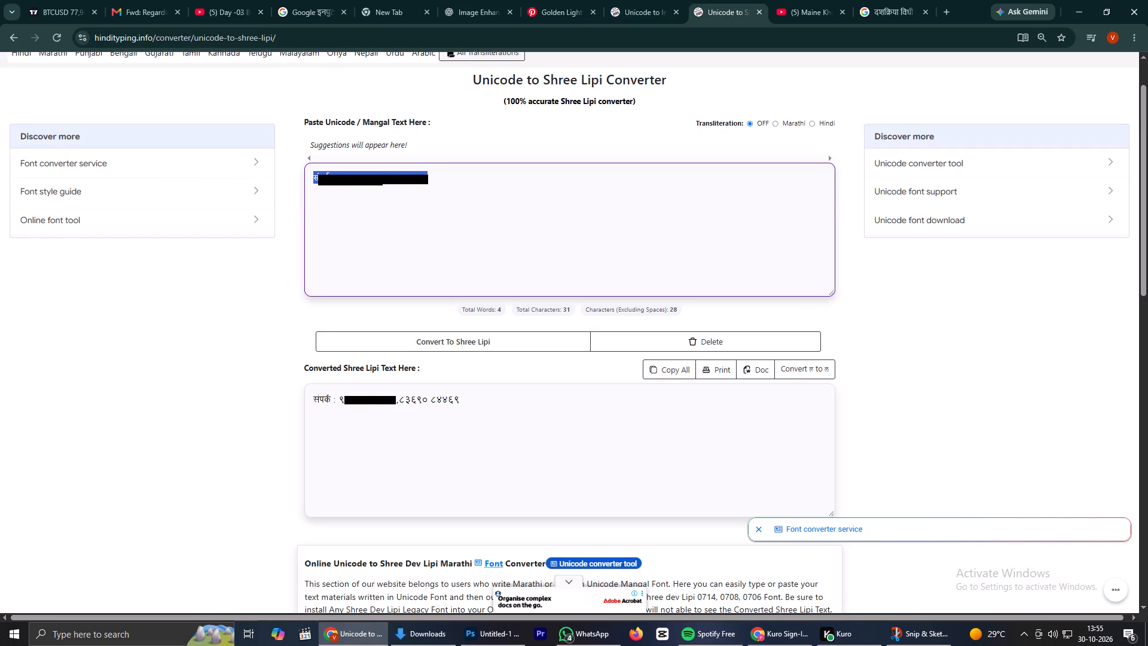
{"action": "key", "text": "ctrl+v"}
Move the last name in the converter's source list to the first line, leaving no blank line at the end.
{"action": "left_click_drag", "start_coordinate": [313, 231], "coordinate": [404, 234]}
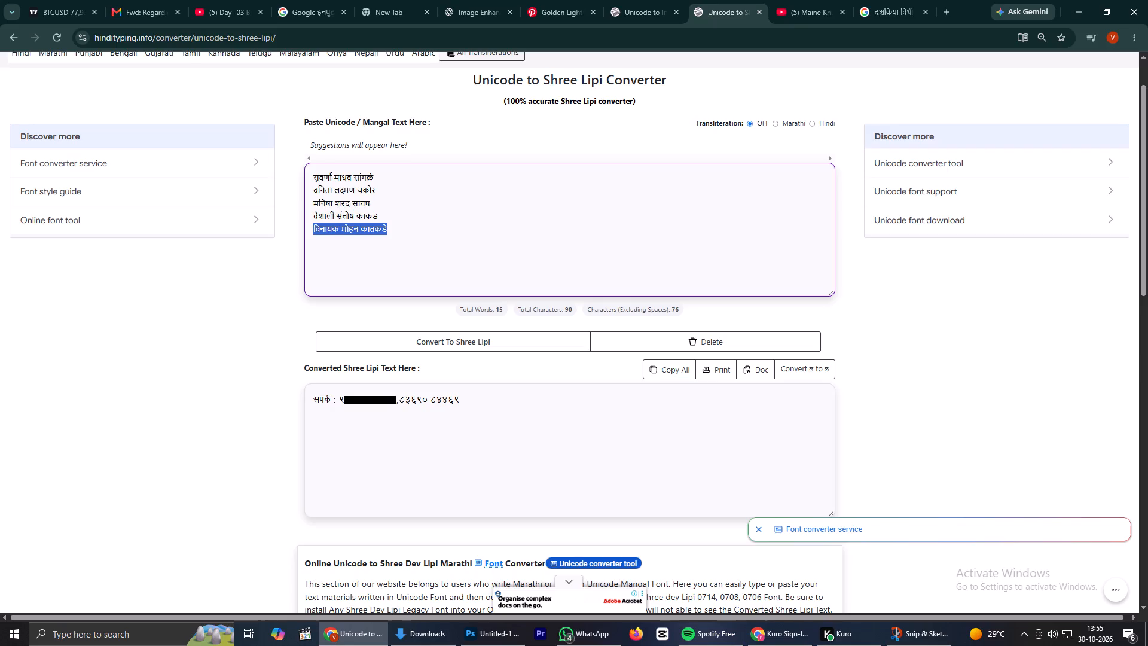
{"action": "left_click_drag", "start_coordinate": [404, 234], "coordinate": [417, 234]}
{"action": "key", "text": "ctrl+c"}
{"action": "key", "text": "BackSpace"}
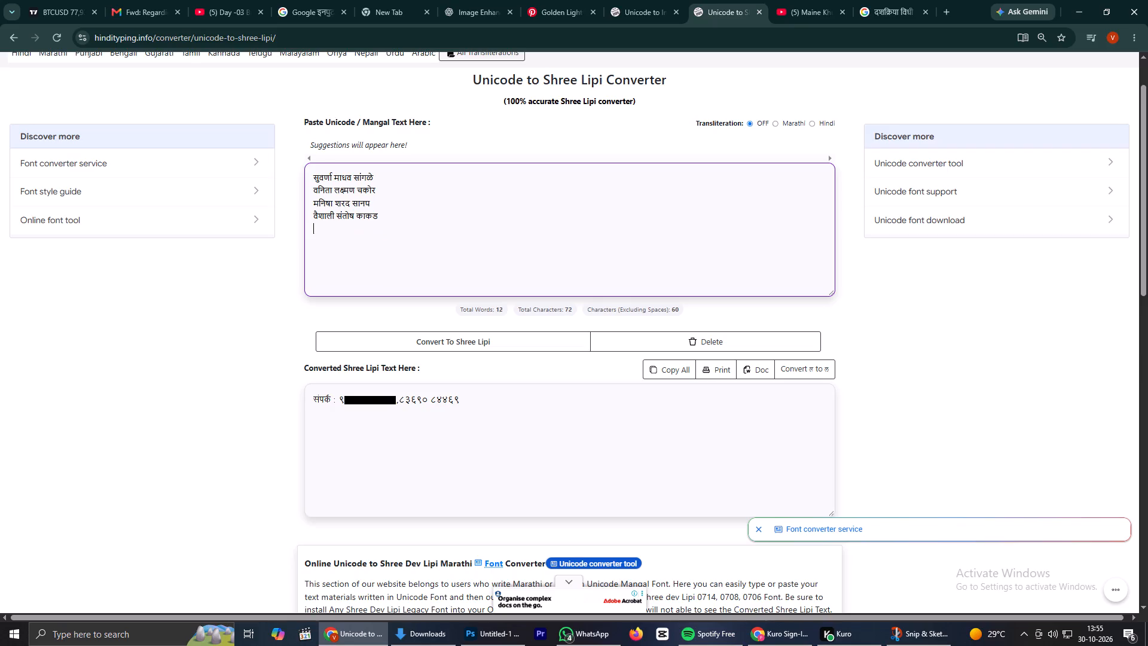
{"action": "key", "text": "BackSpace"}
{"action": "left_click", "coordinate": [311, 175]}
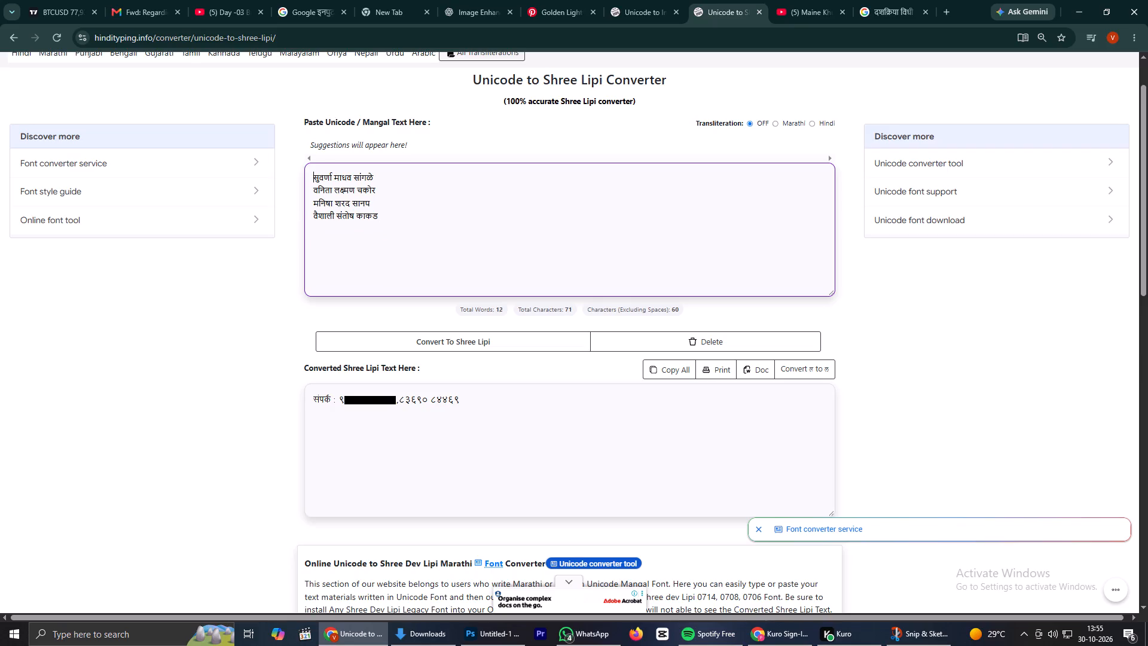
{"action": "key", "text": "Return"}
{"action": "left_click", "coordinate": [312, 176]}
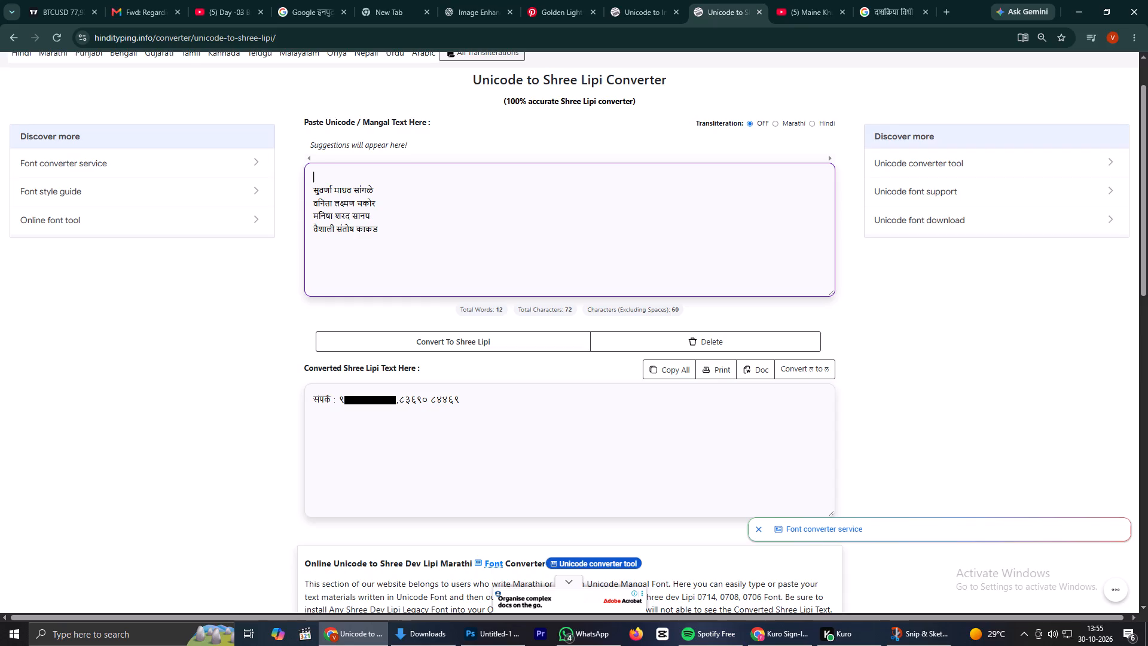
{"action": "key", "text": "ctrl+v"}
Convert the reordered name list to Shree Lipi and copy the converted text.
{"action": "left_click", "coordinate": [377, 337]}
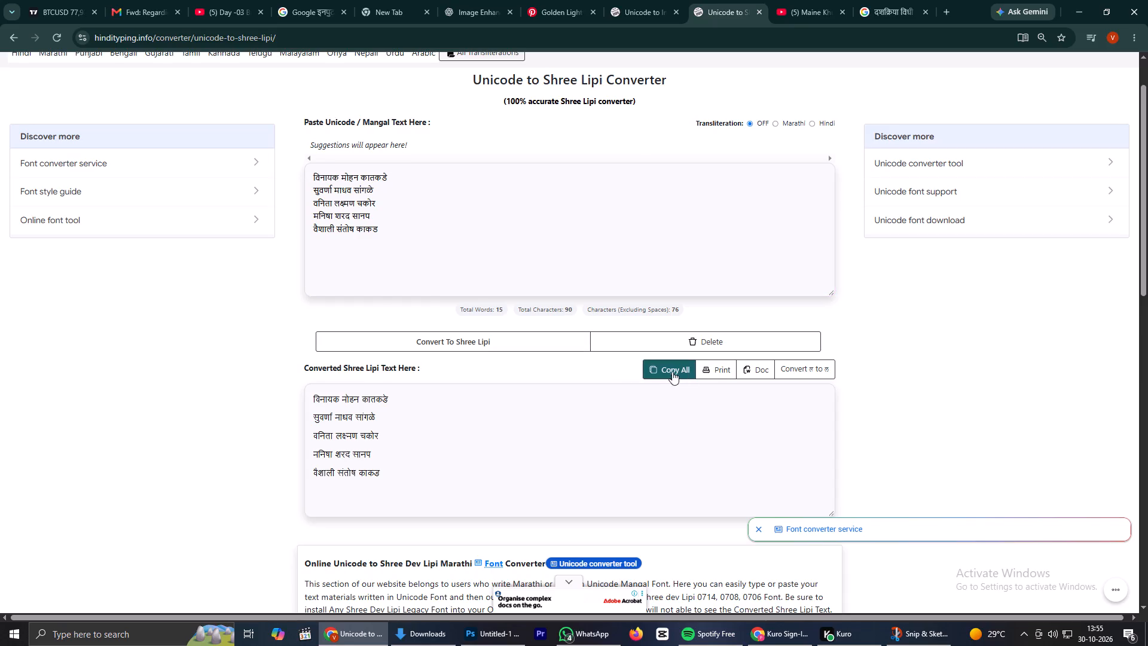
{"action": "left_click", "coordinate": [672, 371]}
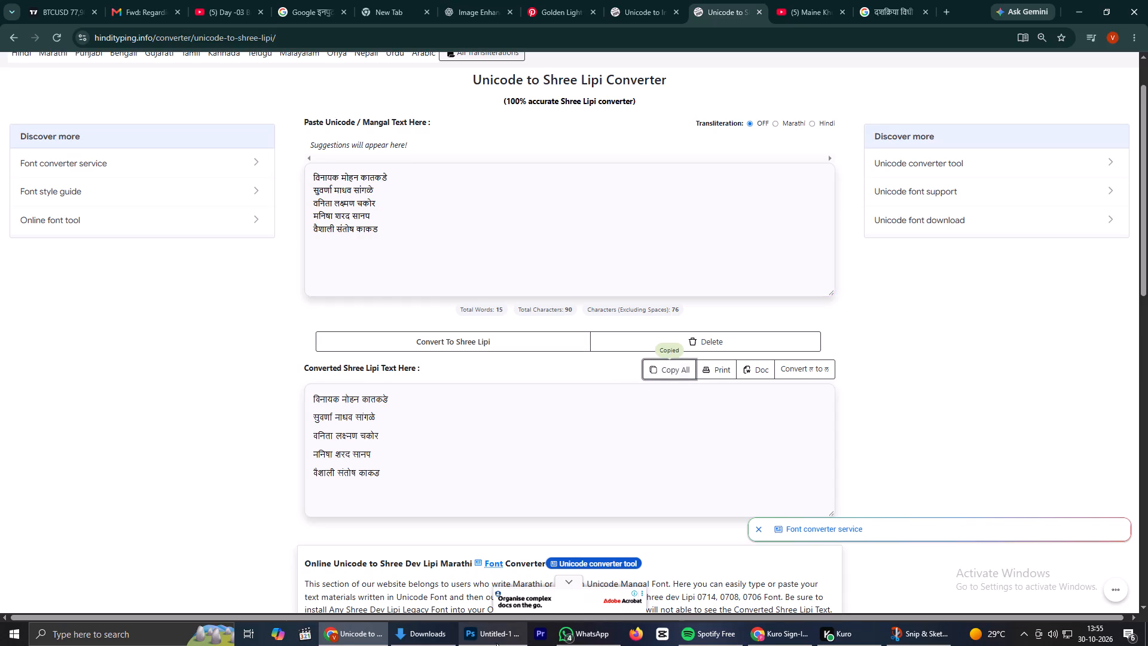
Switch to Photoshop and replace all the names in the list under शोकाकुल with the copied Shree Lipi text.
{"action": "left_click", "coordinate": [483, 630]}
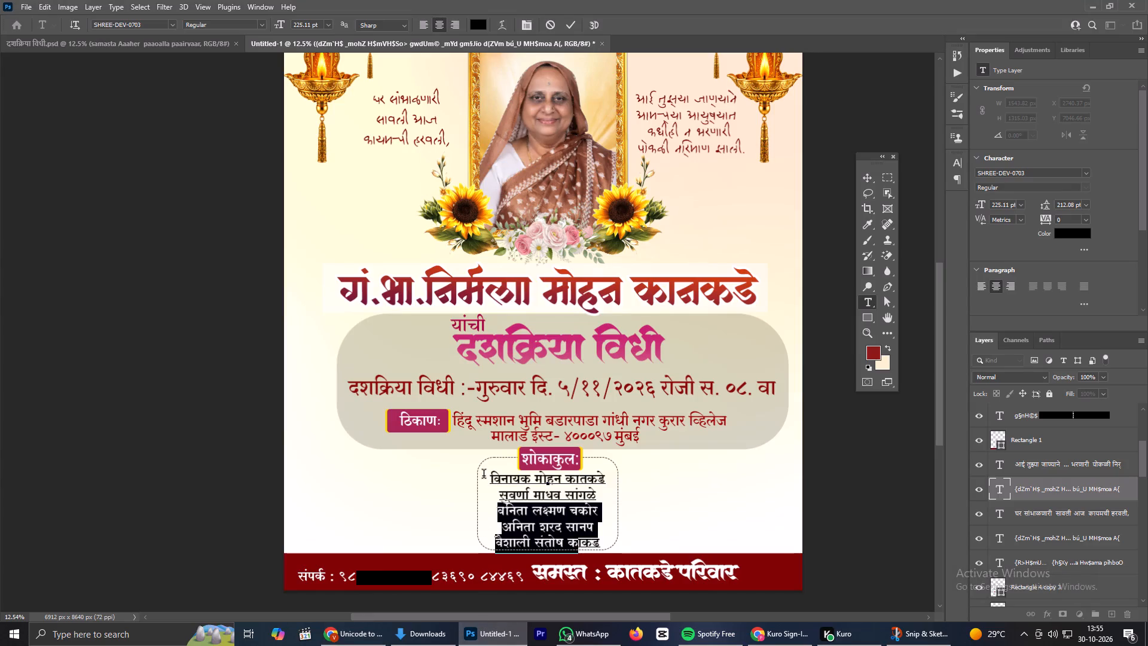
{"action": "left_click", "coordinate": [493, 477]}
{"action": "left_click_drag", "start_coordinate": [489, 477], "coordinate": [606, 531]}
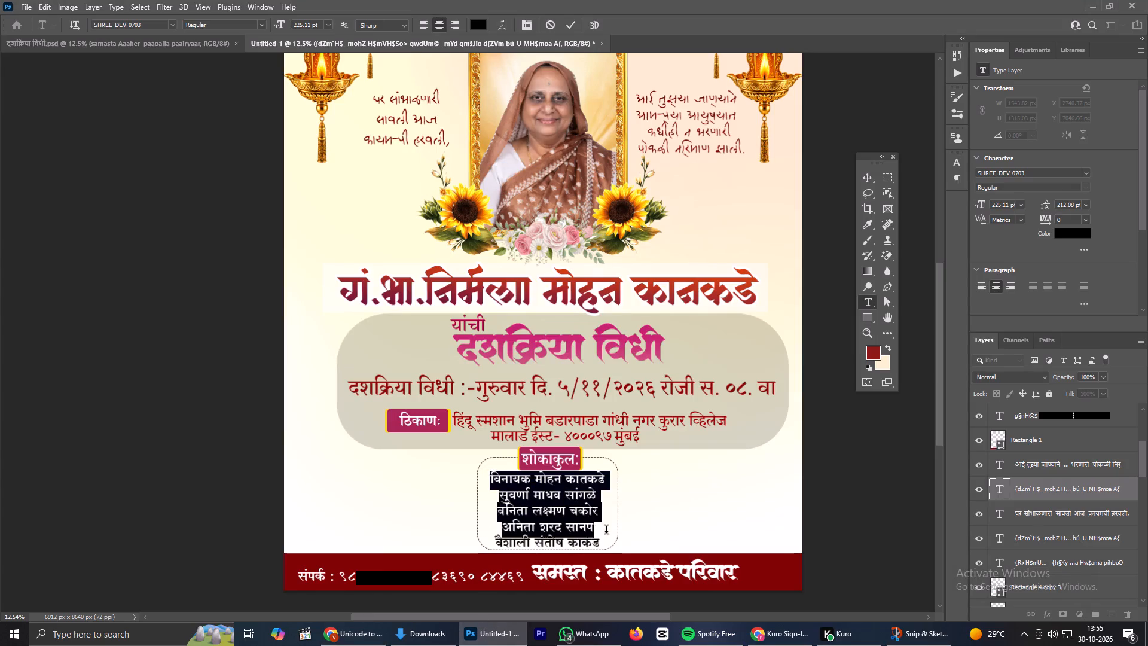
{"action": "left_click_drag", "start_coordinate": [606, 531], "coordinate": [613, 548]}
{"action": "key", "text": "ctrl+v"}
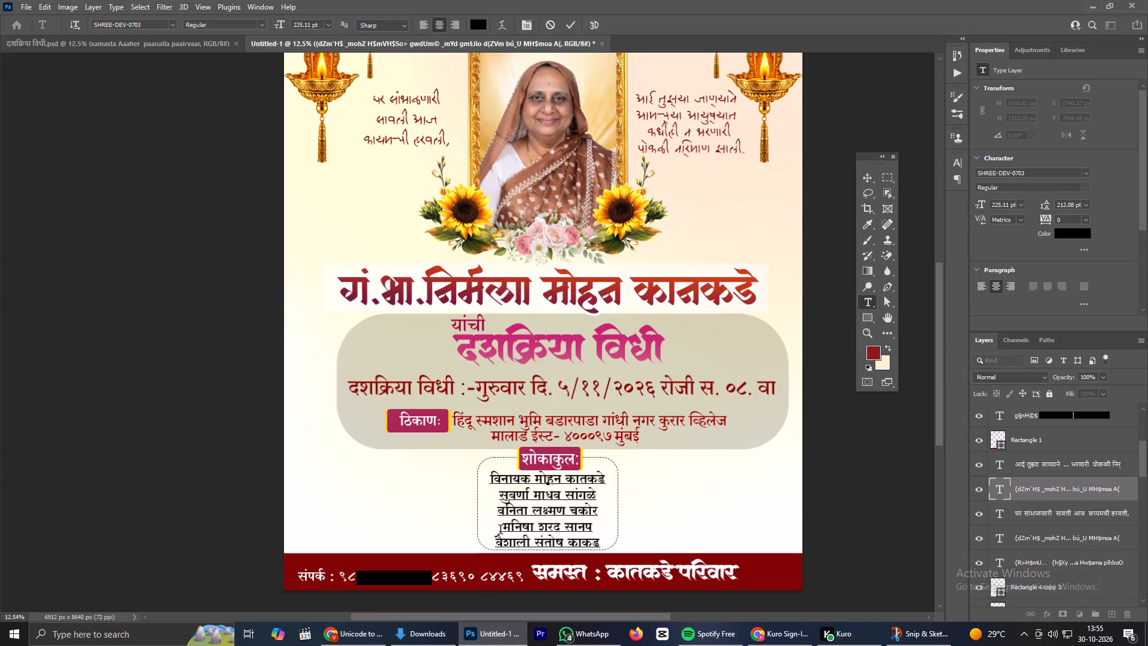
Copy the last three names and remove them from the list, keeping only the first two names in the text block.
{"action": "left_click_drag", "start_coordinate": [499, 510], "coordinate": [602, 552]}
{"action": "key", "text": "ctrl+c"}
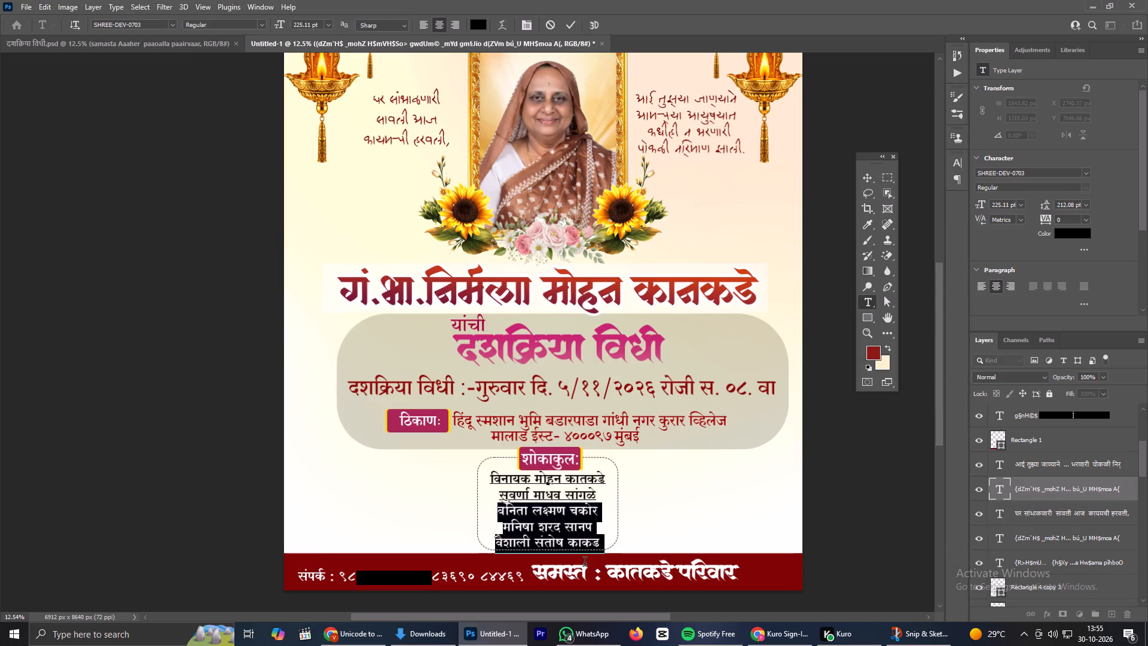
{"action": "key", "text": "BackSpace"}
{"action": "key", "text": "BackSpace"}
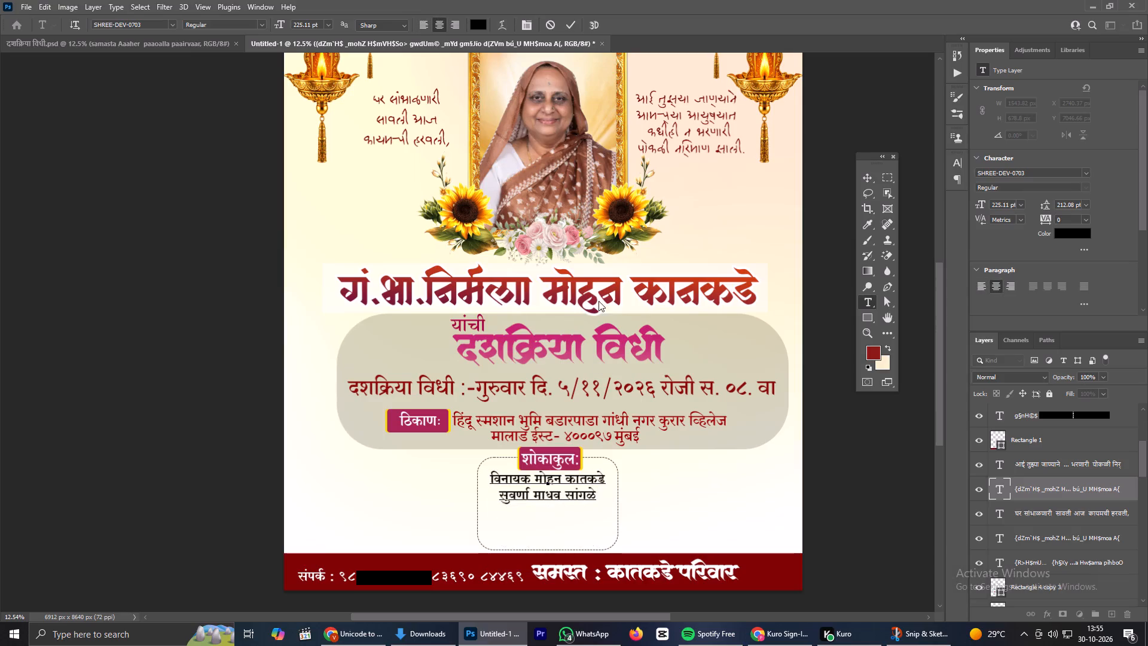
{"action": "double_click", "coordinate": [561, 23]}
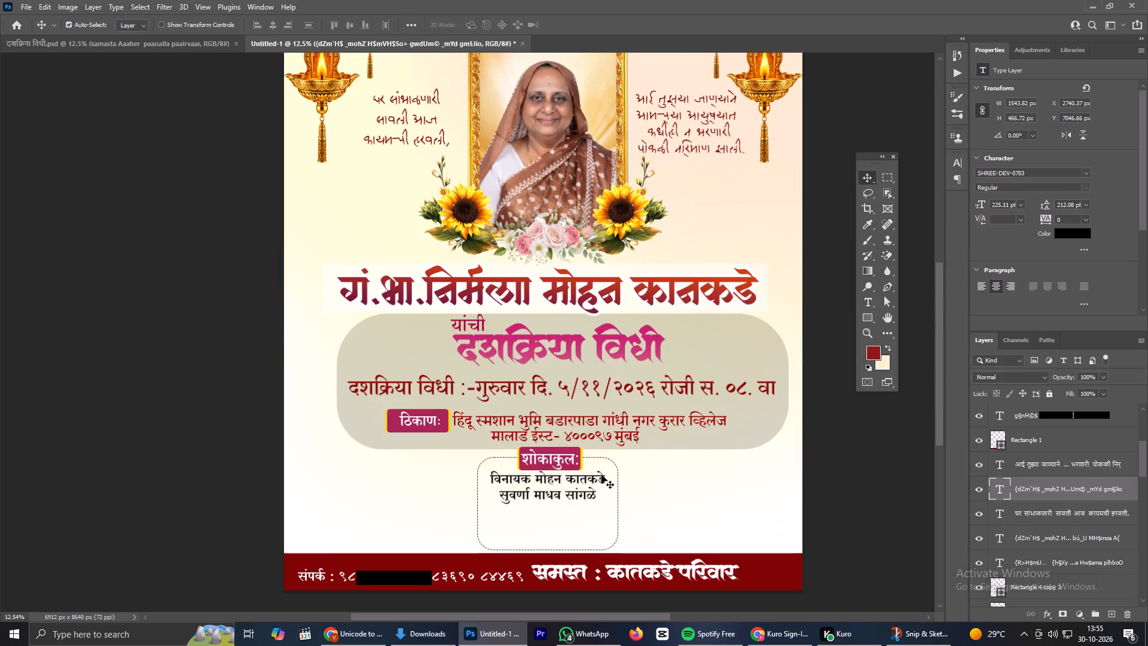
Stretch the dashed frame around the names on both sides and shorten its height, to about 3774 by 936 px.
{"action": "scroll", "coordinate": [619, 518], "scroll_direction": "up", "scroll_amount": 16}
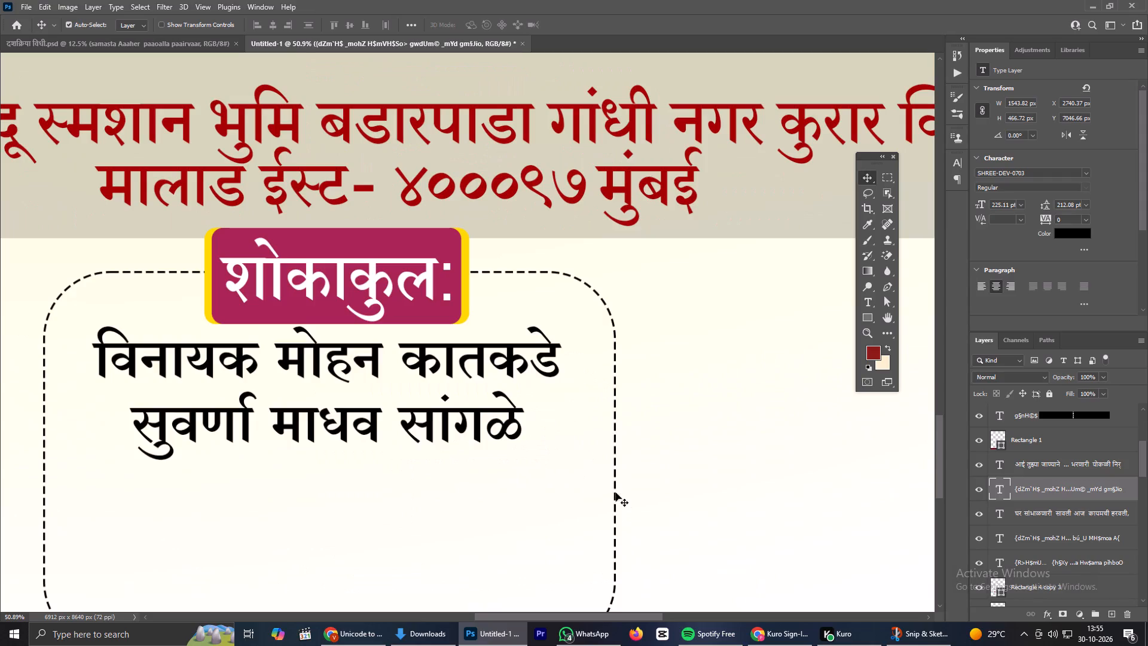
{"action": "left_click", "coordinate": [615, 496]}
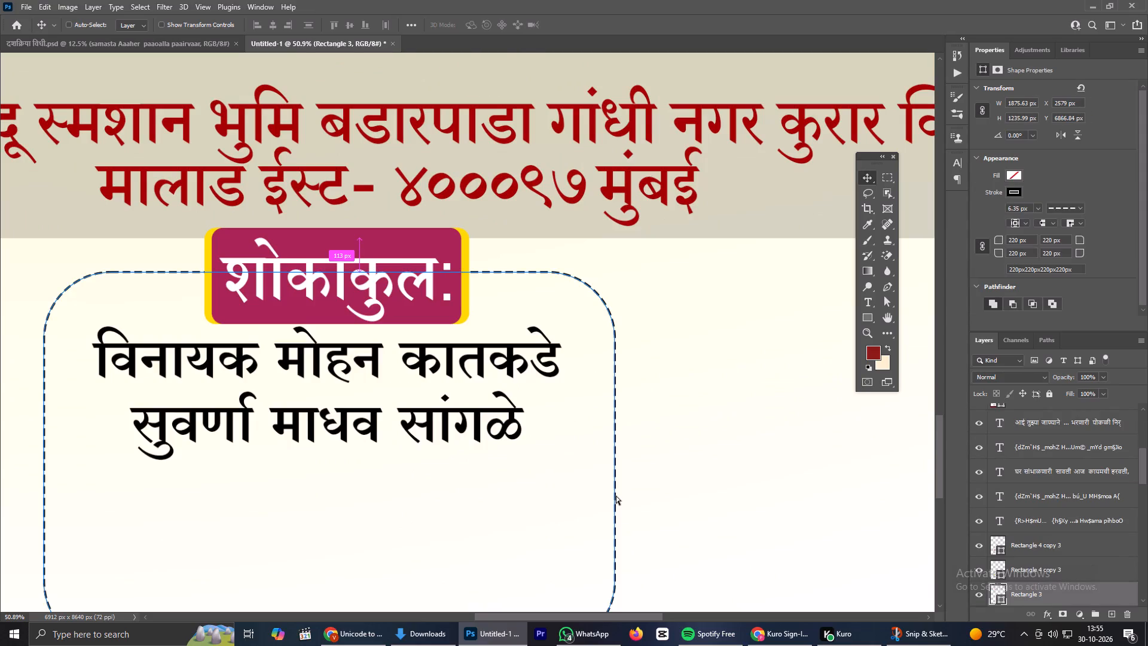
{"action": "key", "text": "ctrl+t"}
{"action": "scroll", "coordinate": [616, 496], "scroll_direction": "down", "scroll_amount": 13}
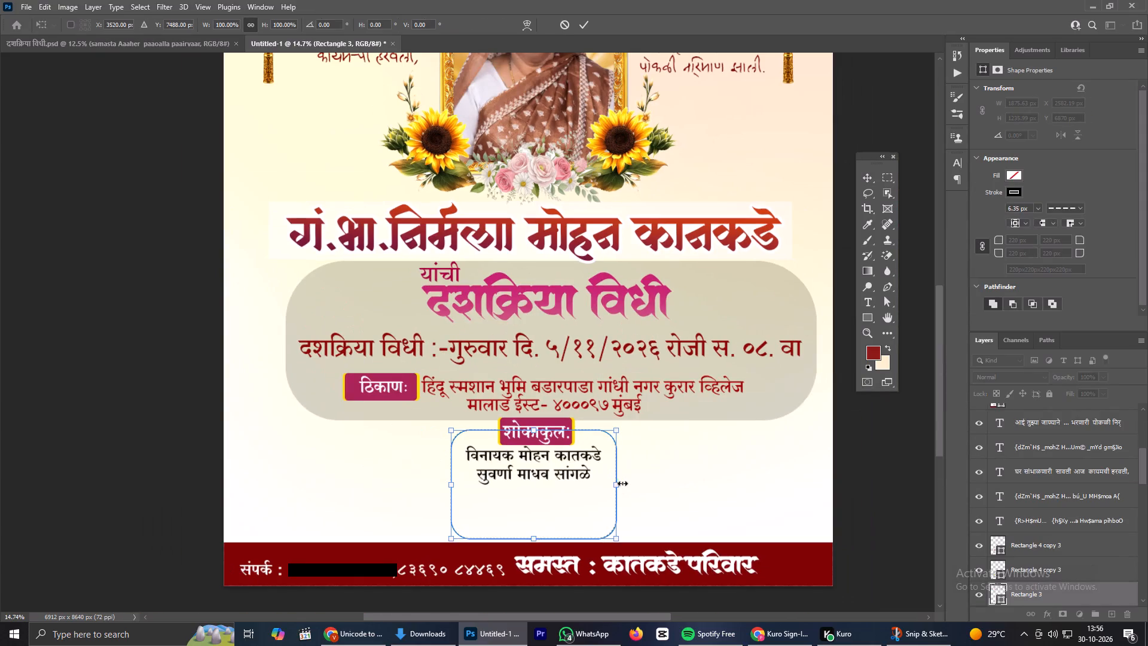
{"action": "left_click_drag", "start_coordinate": [619, 484], "coordinate": [735, 476], "text": "shift"}
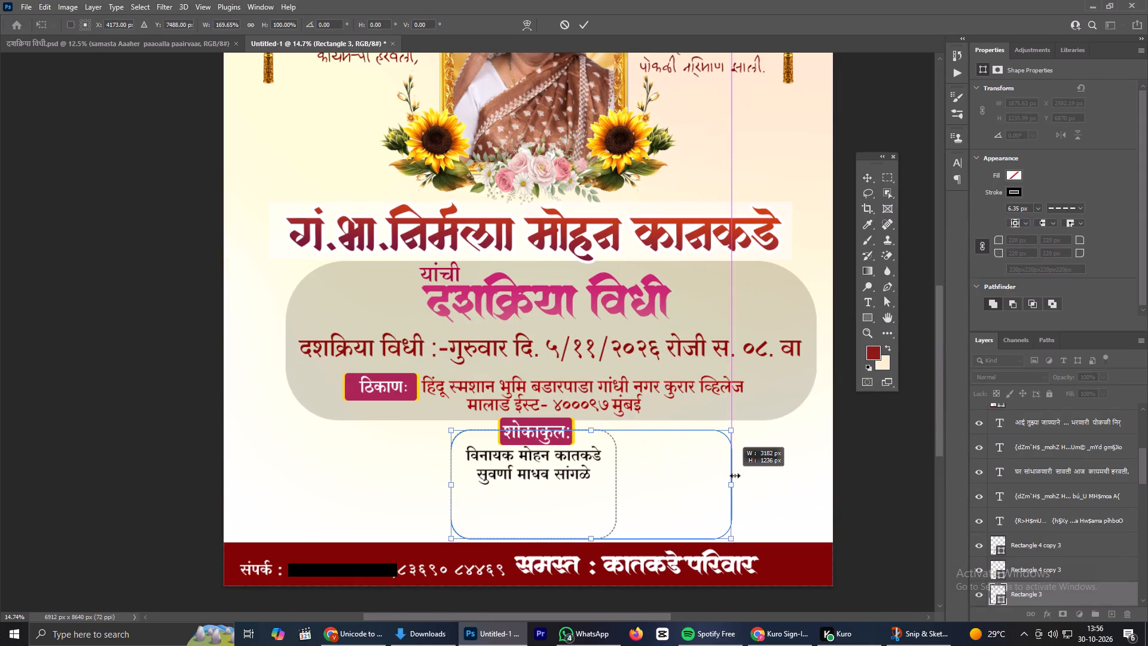
{"action": "left_click_drag", "start_coordinate": [735, 476], "coordinate": [695, 475], "text": "shift"}
{"action": "left_click_drag", "start_coordinate": [454, 486], "coordinate": [441, 486], "text": "shift"}
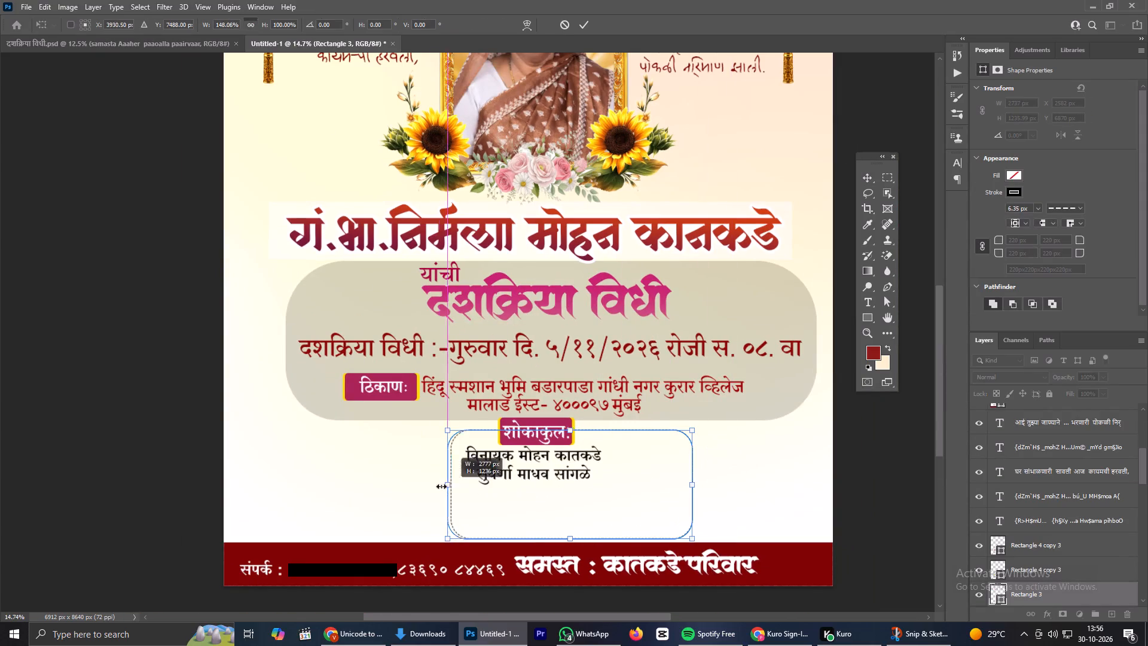
{"action": "left_click_drag", "start_coordinate": [441, 486], "coordinate": [363, 486], "text": "shift"}
{"action": "left_click_drag", "start_coordinate": [524, 538], "coordinate": [530, 511], "text": "shift"}
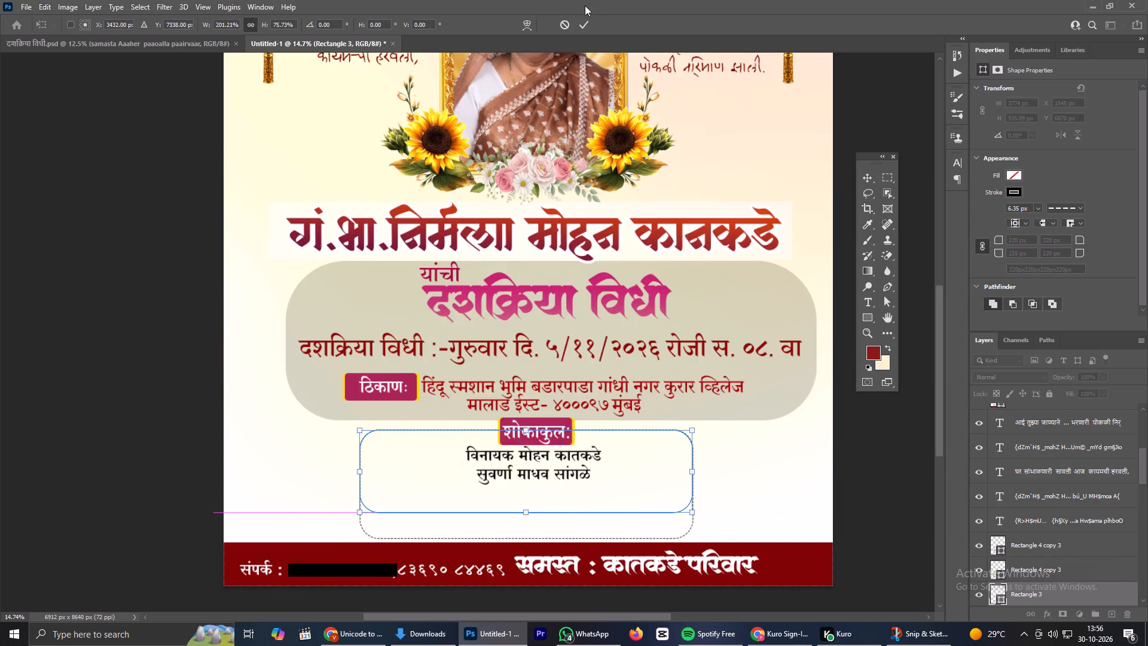
{"action": "left_click", "coordinate": [586, 21]}
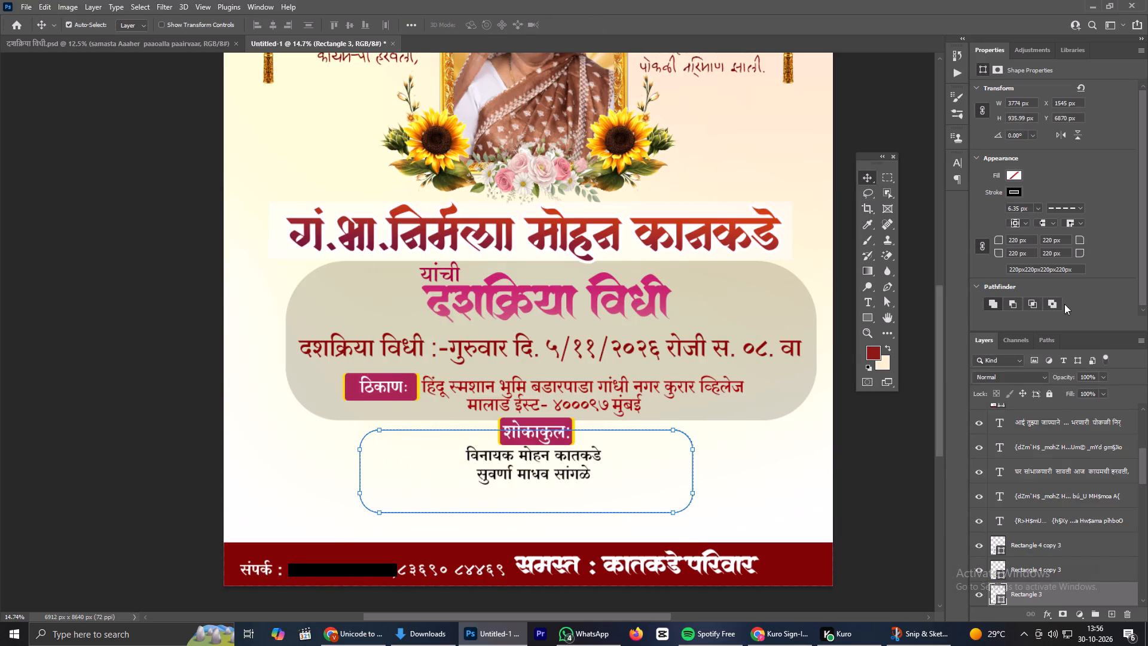
Left-align the two-name text block and move it to the left end inside the dashed frame.
{"action": "scroll", "coordinate": [1002, 255], "scroll_direction": "down", "scroll_amount": 4}
{"action": "scroll", "coordinate": [1001, 255], "scroll_direction": "up", "scroll_amount": 6}
{"action": "scroll", "coordinate": [1007, 235], "scroll_direction": "down", "scroll_amount": 4}
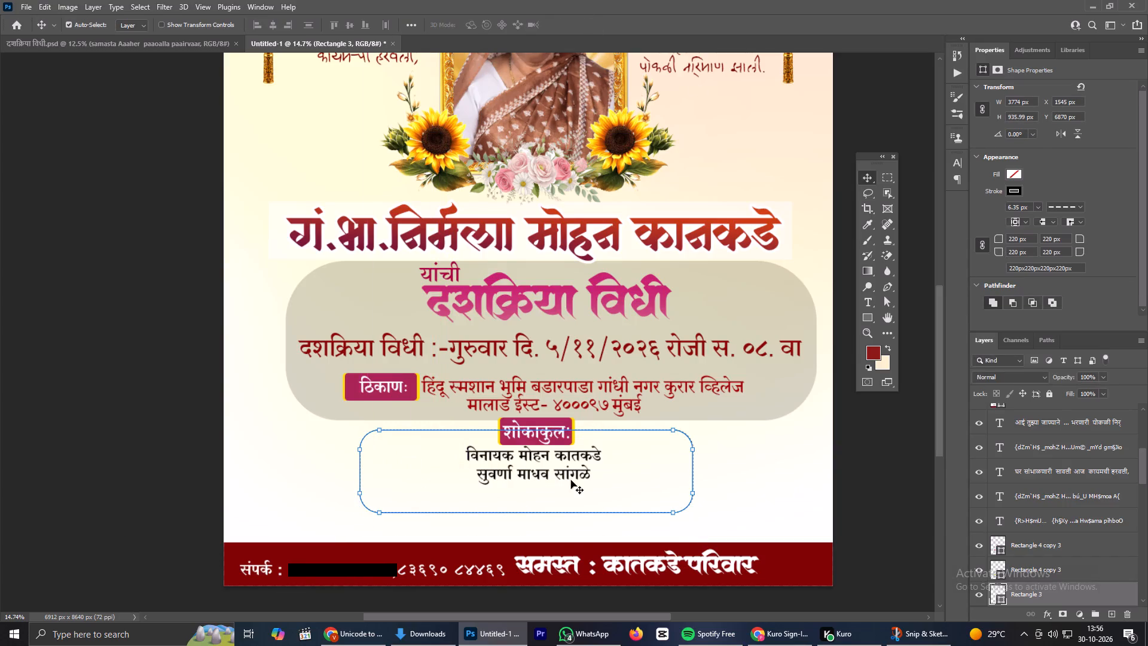
{"action": "left_click", "coordinate": [570, 476]}
{"action": "left_click", "coordinate": [983, 290]}
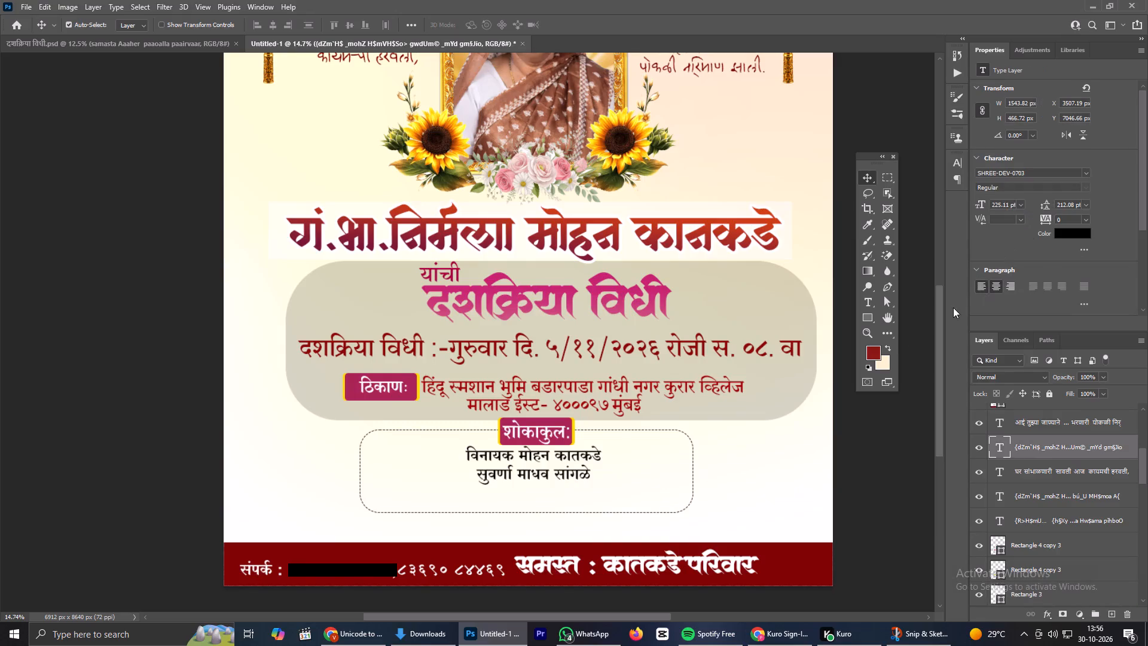
{"action": "left_click_drag", "start_coordinate": [595, 463], "coordinate": [442, 464]}
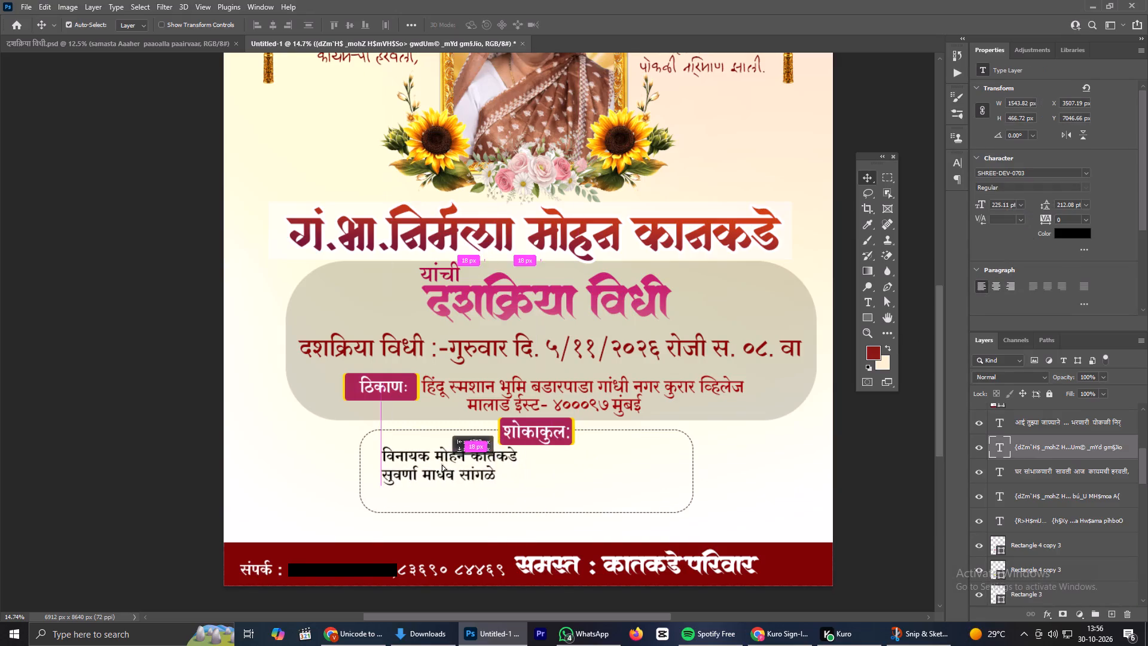
{"action": "left_click_drag", "start_coordinate": [442, 464], "coordinate": [435, 465]}
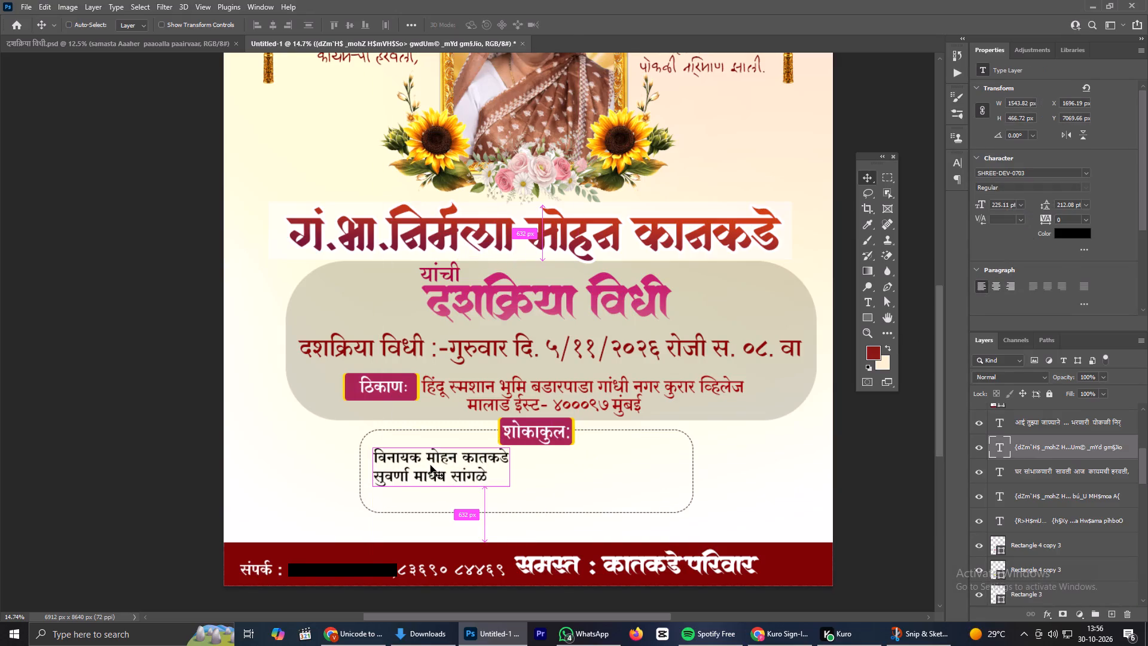
Scale the two-name text block down proportionally to about 84%.
{"action": "key", "text": "ctrl+t"}
{"action": "left_click_drag", "start_coordinate": [506, 468], "coordinate": [491, 467]}
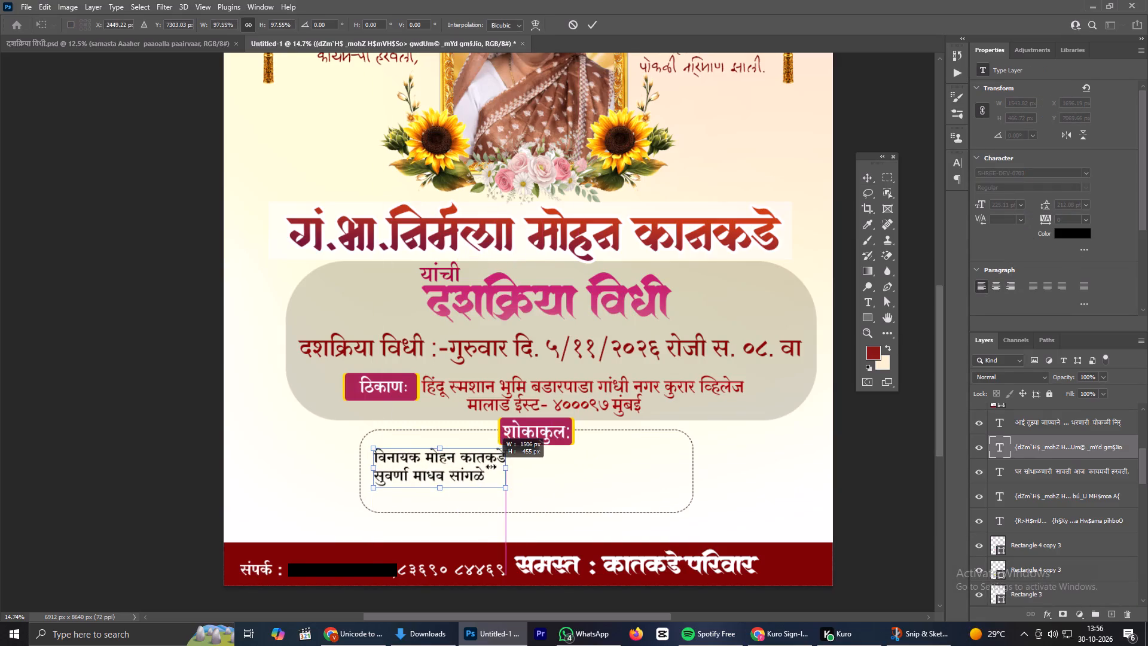
{"action": "left_click_drag", "start_coordinate": [491, 467], "coordinate": [484, 468]}
{"action": "left_click", "coordinate": [597, 26]}
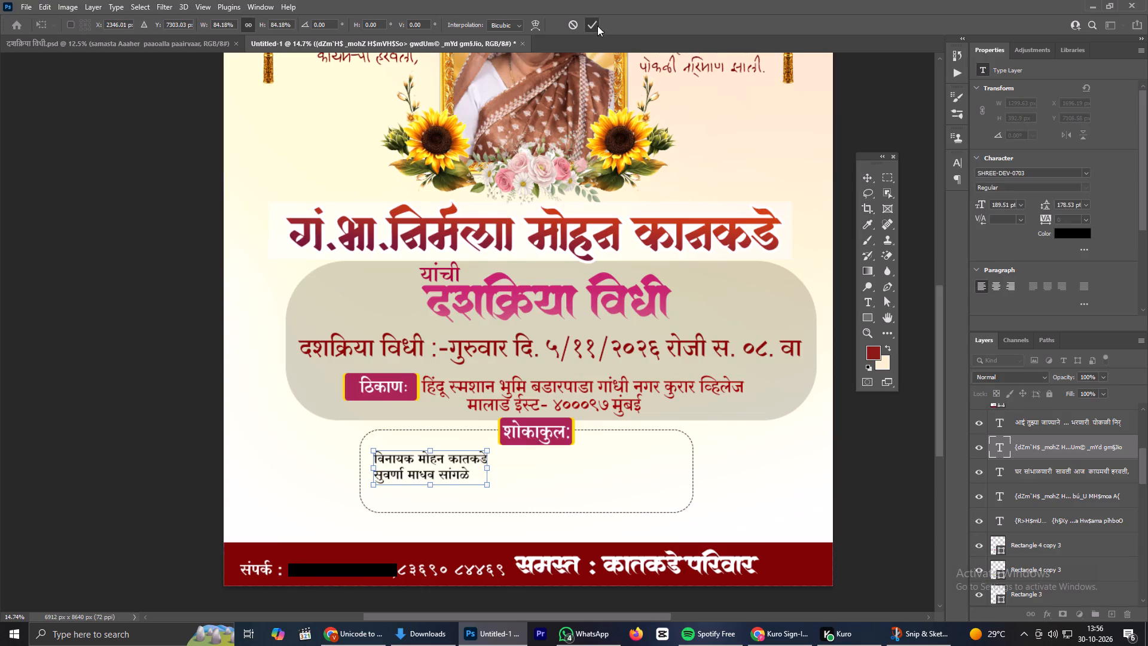
Duplicate the two-name block to the right end of the dashed frame and replace its text with the three copied names.
{"action": "left_click_drag", "start_coordinate": [436, 468], "coordinate": [634, 468], "text": "alt"}
{"action": "double_click", "coordinate": [634, 468]}
{"action": "key", "text": "ctrl+v"}
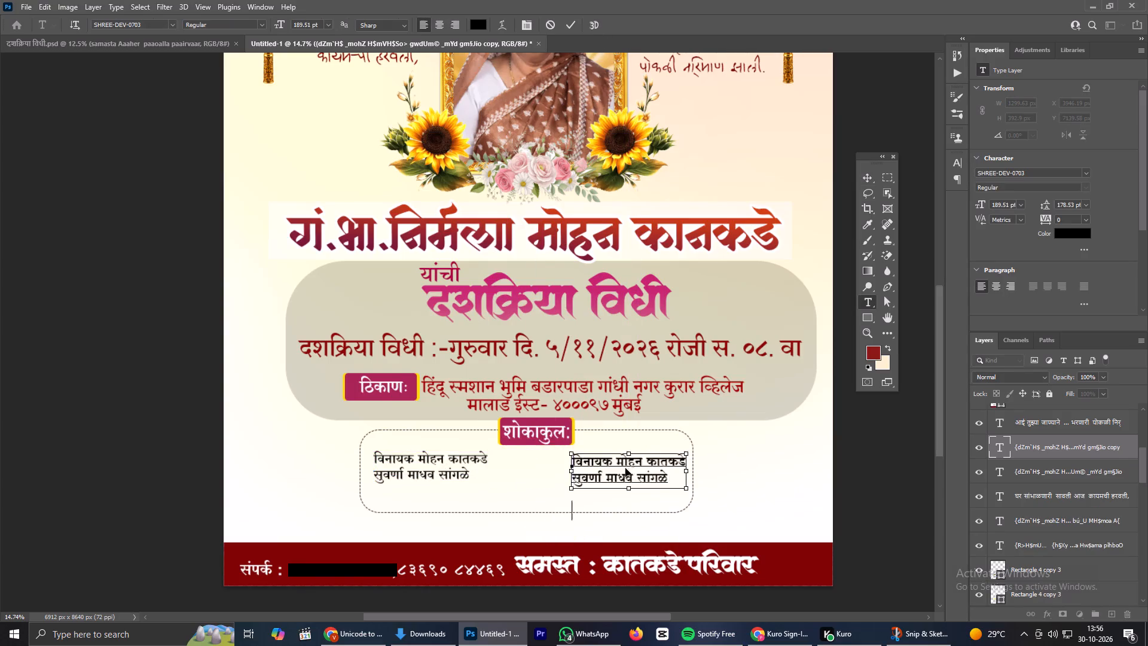
Copy the last name in the duplicated block and remove it with its empty line, leaving two names there.
{"action": "left_click_drag", "start_coordinate": [522, 496], "coordinate": [657, 494]}
{"action": "key", "text": "ctrl+c"}
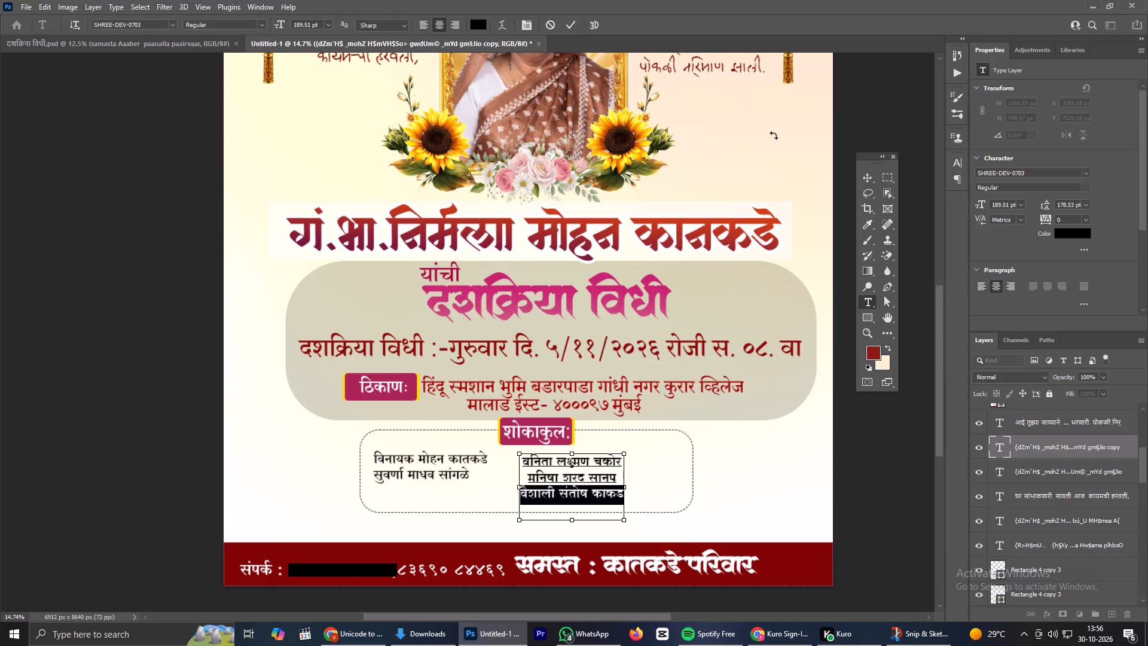
{"action": "key", "text": "BackSpace"}
{"action": "key", "text": "BackSpace"}
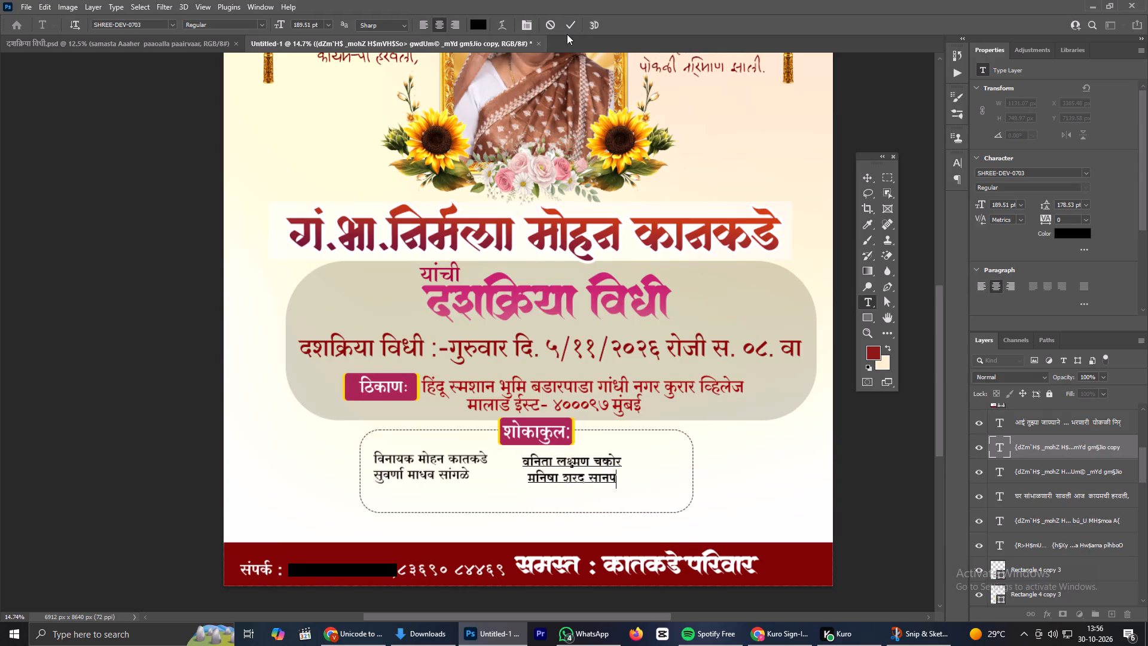
{"action": "left_click", "coordinate": [571, 22]}
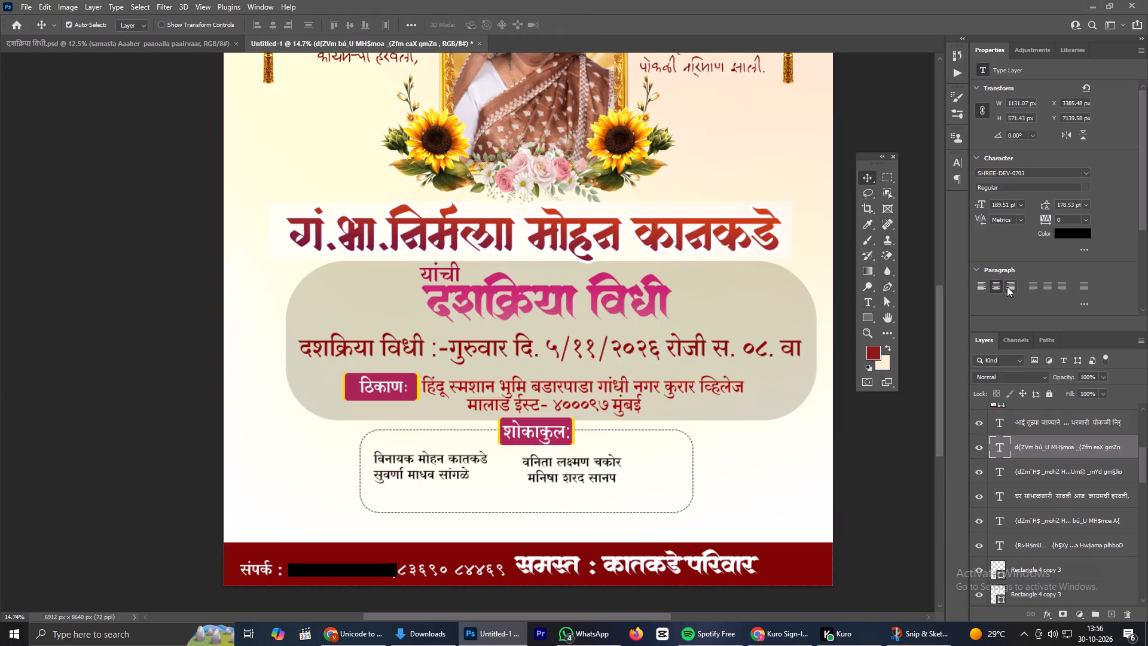
Right-align the second pair of names and move it to the right end inside the dashed frame.
{"action": "left_click", "coordinate": [1007, 287]}
{"action": "left_click_drag", "start_coordinate": [532, 474], "coordinate": [636, 474]}
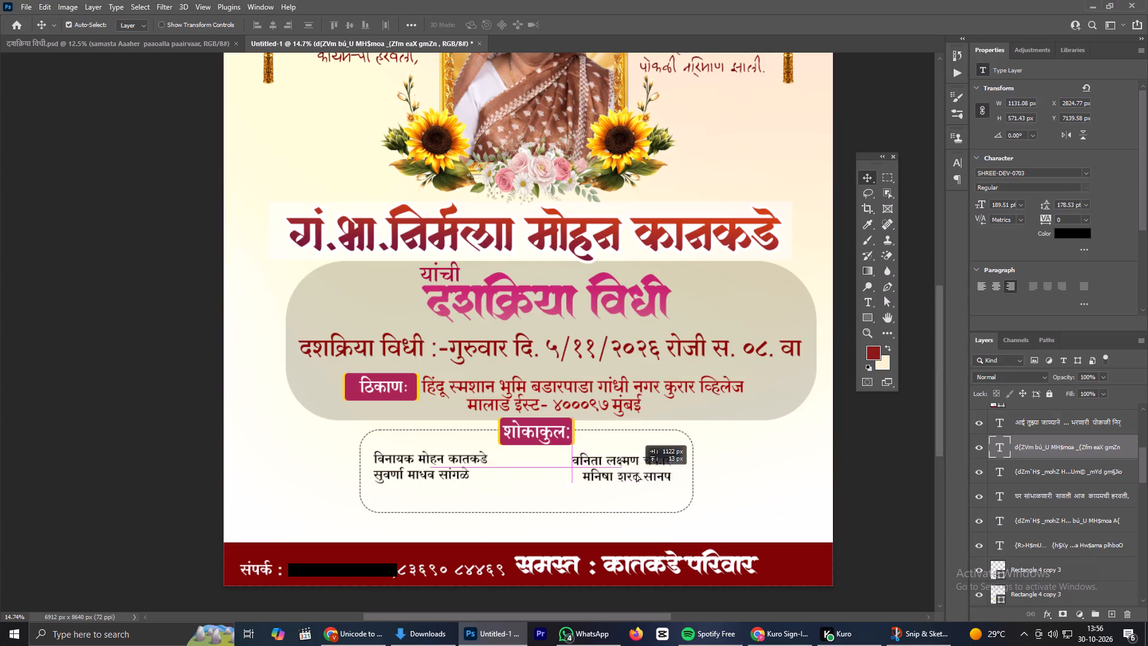
{"action": "left_click_drag", "start_coordinate": [636, 474], "coordinate": [646, 474]}
Duplicate the right-hand names, replace the copy's text with the copied fifth name, and place it between the two name columns.
{"action": "left_click_drag", "start_coordinate": [628, 467], "coordinate": [560, 474], "text": "alt"}
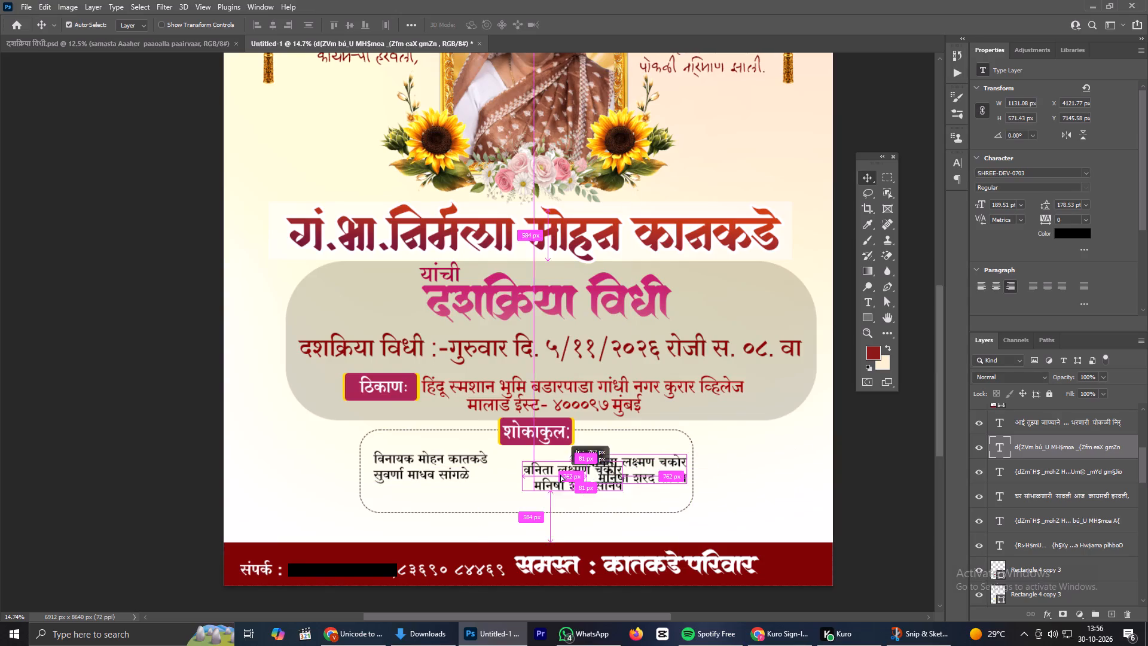
{"action": "left_click_drag", "start_coordinate": [560, 474], "coordinate": [532, 466], "text": "alt"}
{"action": "double_click", "coordinate": [532, 465]}
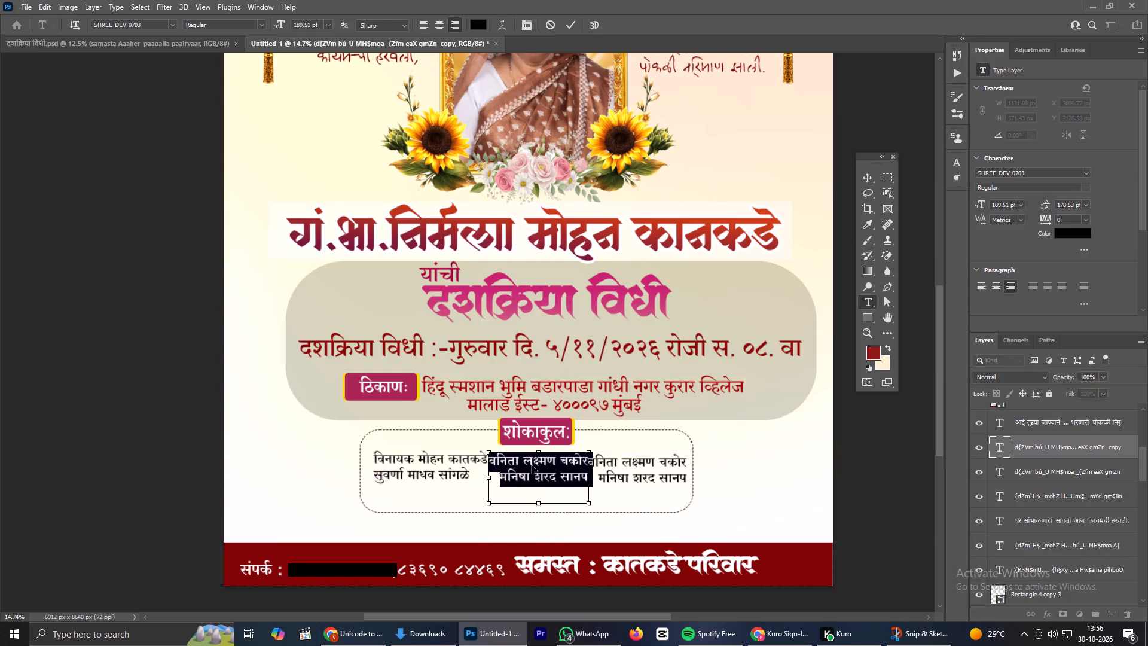
{"action": "key", "text": "ctrl+v"}
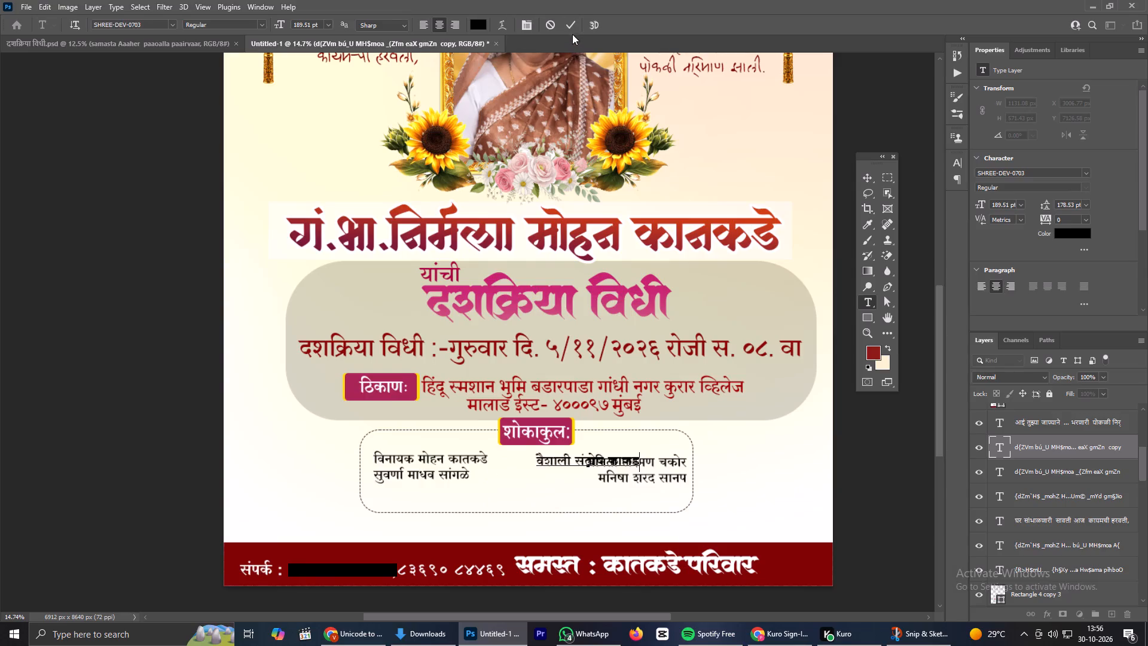
{"action": "left_click", "coordinate": [572, 31]}
{"action": "left_click_drag", "start_coordinate": [548, 461], "coordinate": [521, 468]}
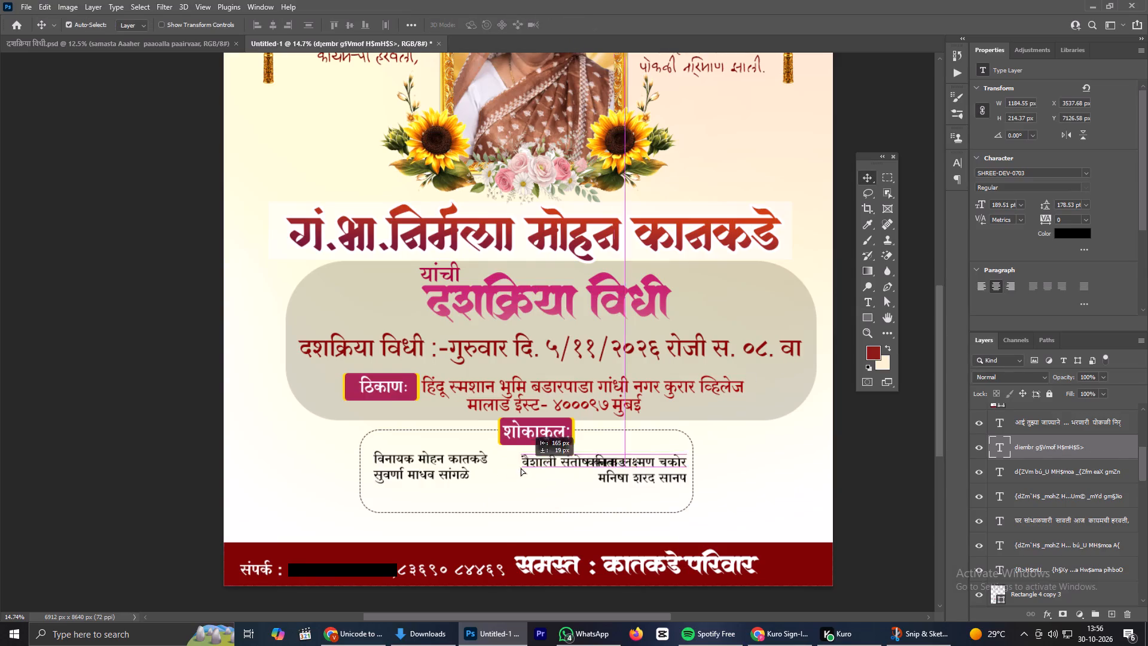
{"action": "left_click_drag", "start_coordinate": [521, 468], "coordinate": [497, 470]}
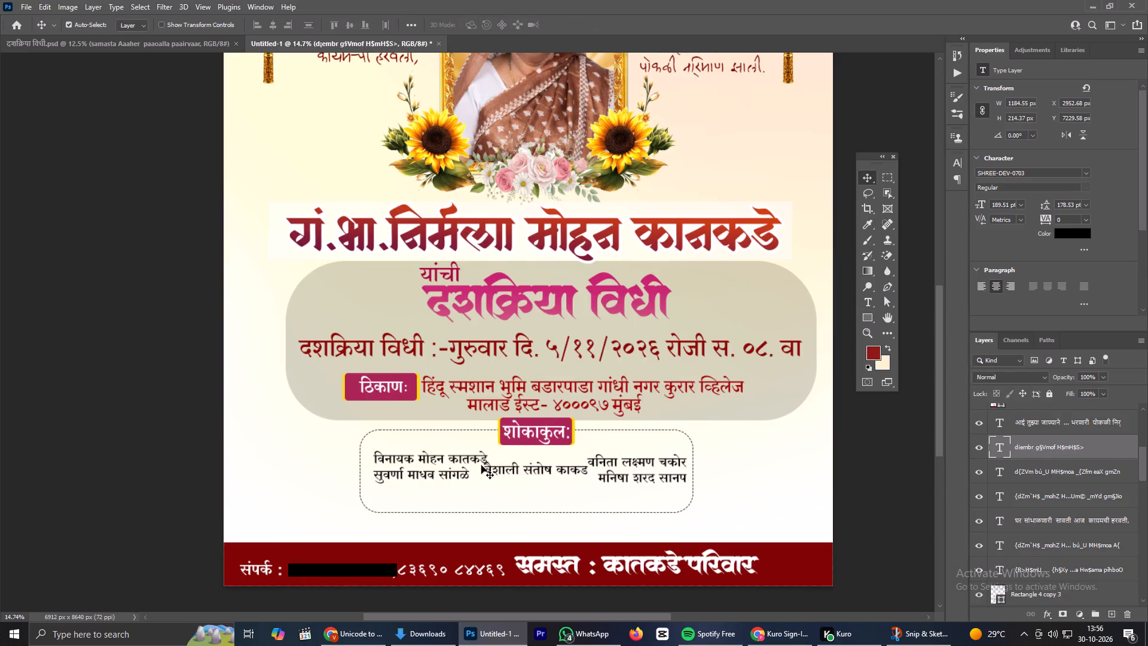
Extend the dashed frame's left side outward so the frame is about 3976 px wide.
{"action": "right_click", "coordinate": [321, 455]}
{"action": "scroll", "coordinate": [321, 455], "scroll_direction": "up", "scroll_amount": 8}
{"action": "left_click", "coordinate": [237, 435]}
{"action": "scroll", "coordinate": [351, 483], "scroll_direction": "up", "scroll_amount": 7}
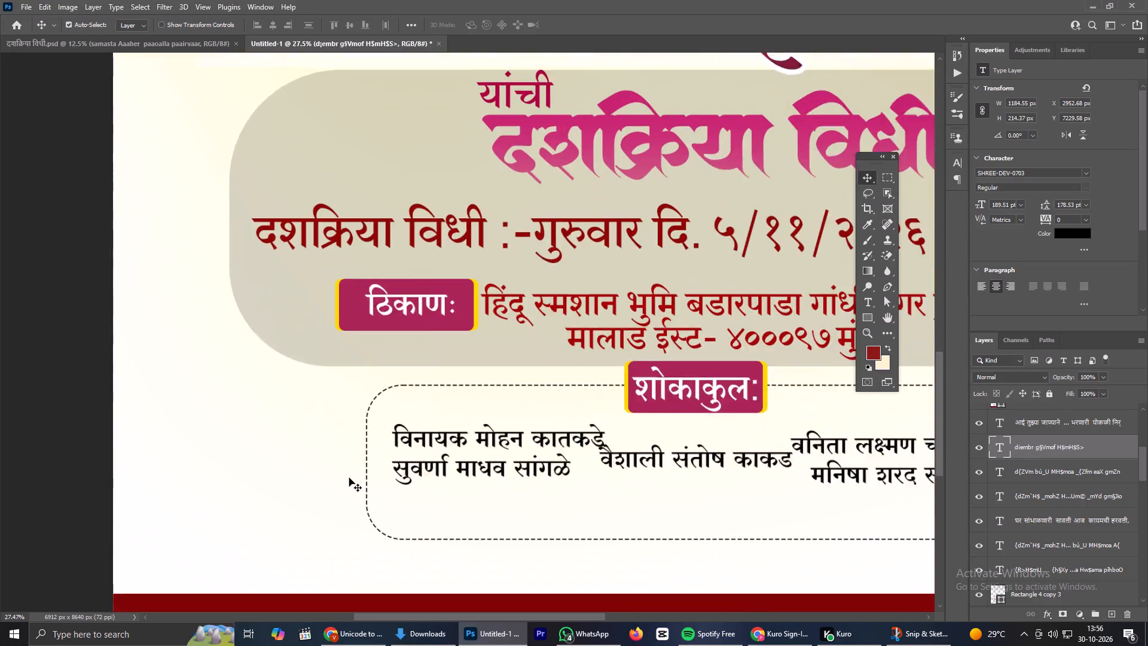
{"action": "scroll", "coordinate": [359, 458], "scroll_direction": "up", "scroll_amount": 9}
{"action": "left_click", "coordinate": [372, 448]}
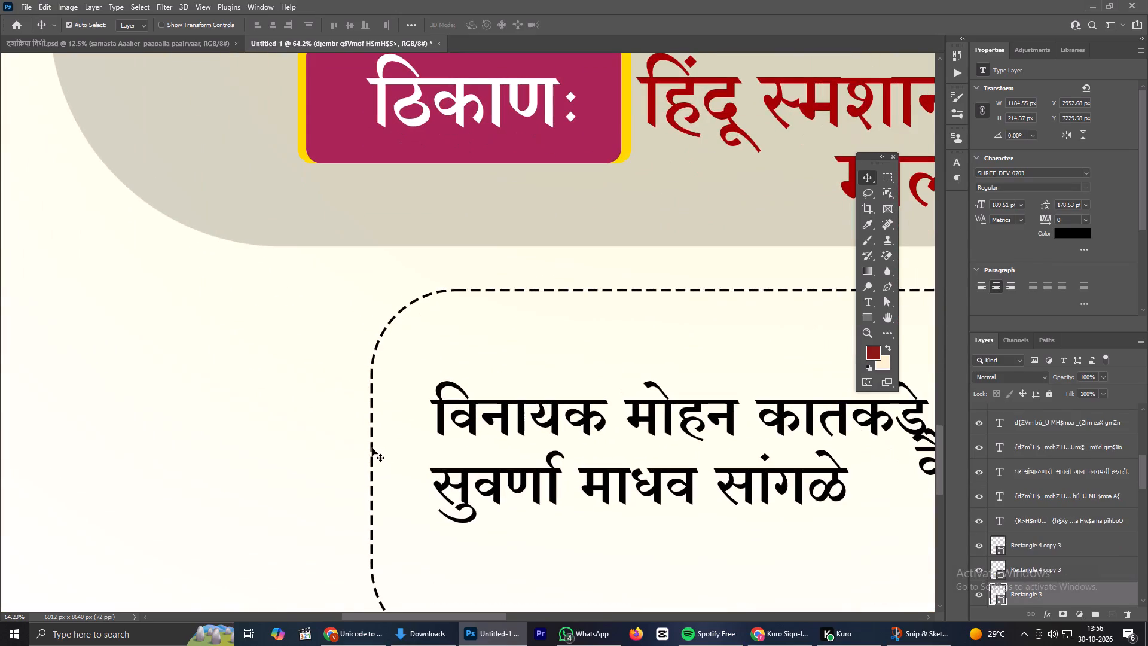
{"action": "scroll", "coordinate": [397, 436], "scroll_direction": "up", "scroll_amount": 1}
{"action": "scroll", "coordinate": [397, 435], "scroll_direction": "down", "scroll_amount": 15}
{"action": "key", "text": "ctrl+t"}
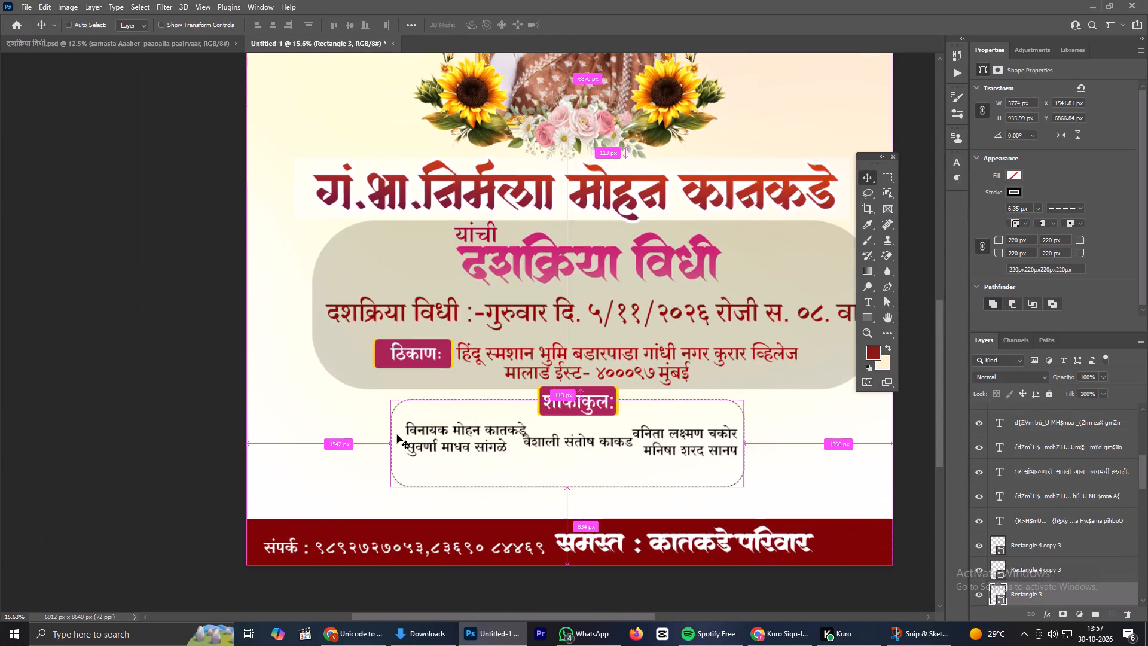
{"action": "left_click_drag", "start_coordinate": [393, 444], "coordinate": [377, 444], "text": "shift"}
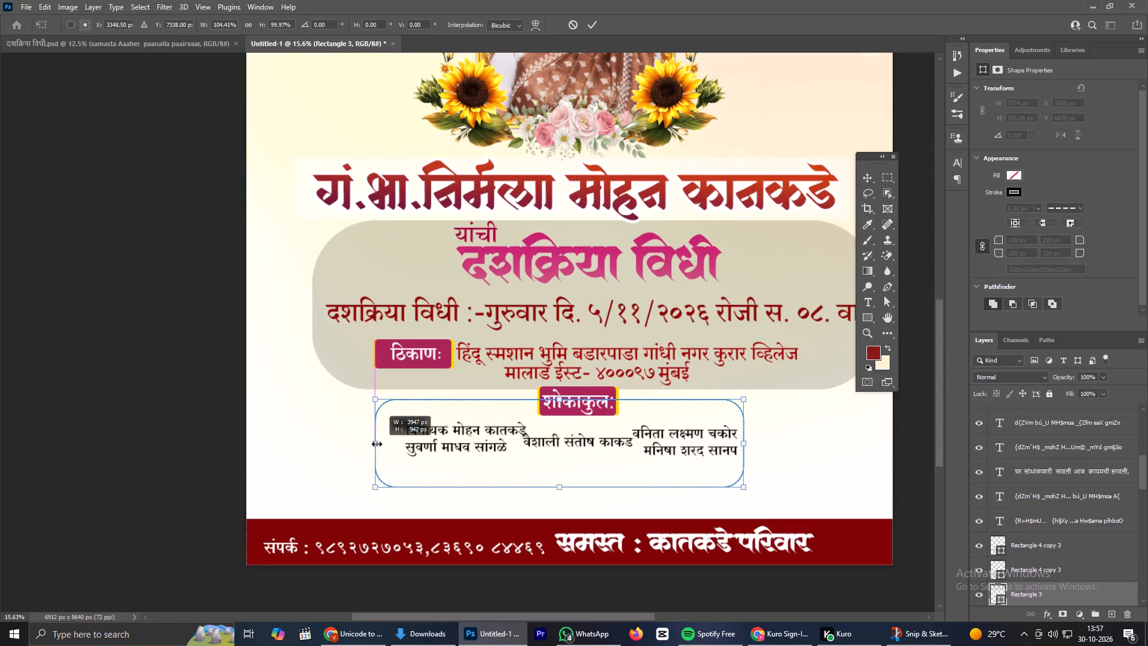
{"action": "left_click_drag", "start_coordinate": [377, 444], "coordinate": [370, 444], "text": "shift"}
{"action": "left_click", "coordinate": [591, 22]}
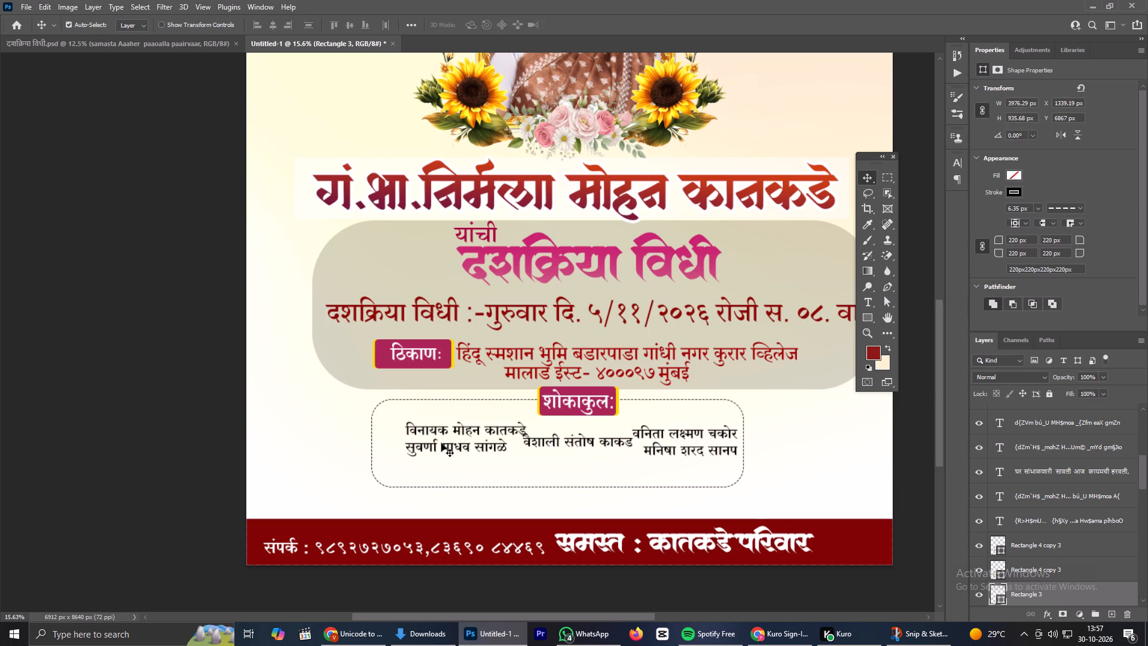
Move the left pair of names to the dashed frame's left end and place the middle name midway between the two columns.
{"action": "left_click_drag", "start_coordinate": [441, 443], "coordinate": [417, 444]}
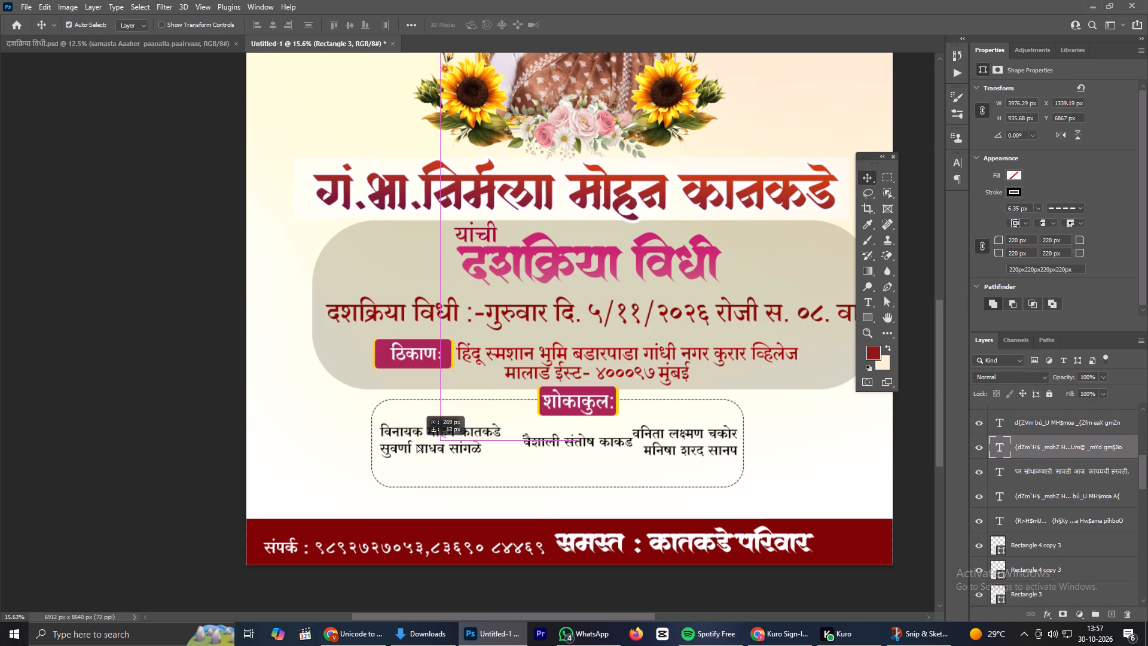
{"action": "left_click_drag", "start_coordinate": [417, 444], "coordinate": [418, 446]}
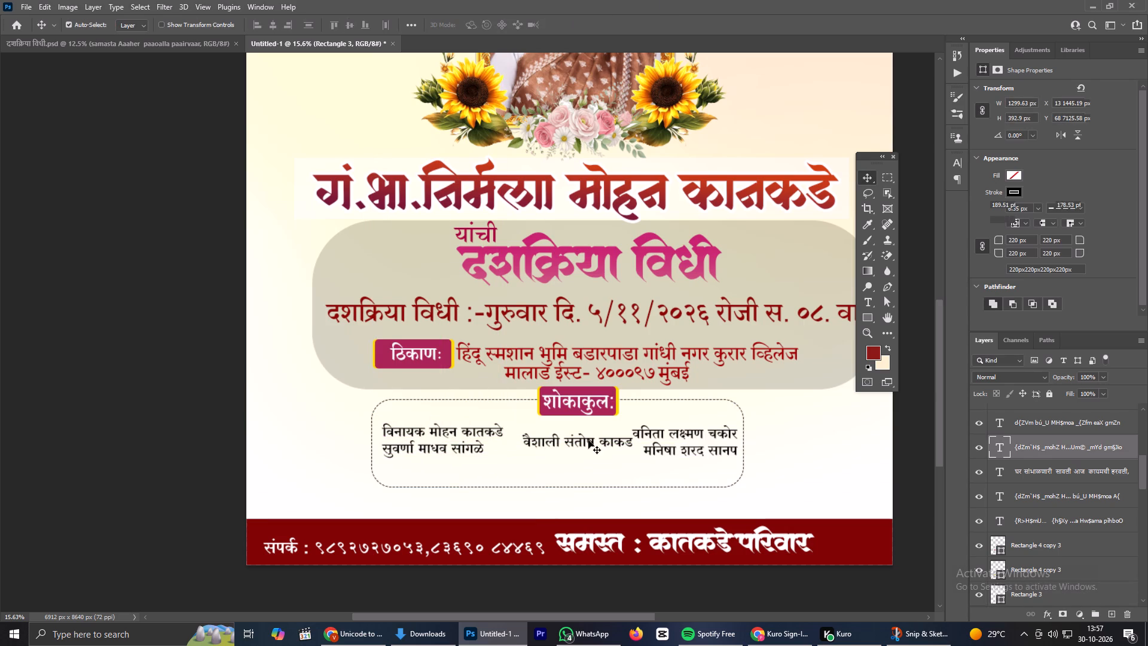
{"action": "left_click_drag", "start_coordinate": [585, 441], "coordinate": [573, 441]}
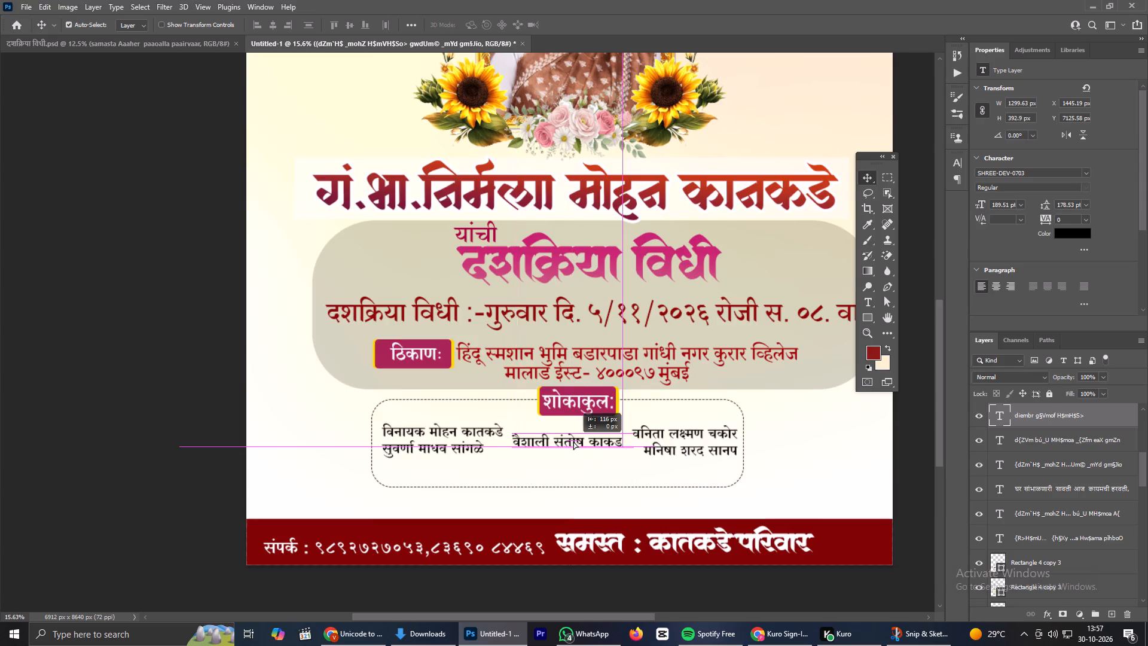
{"action": "left_click_drag", "start_coordinate": [573, 441], "coordinate": [574, 441]}
Raise the bottom edge of the dashed frame so the frame is about 719 px high.
{"action": "scroll", "coordinate": [574, 441], "scroll_direction": "down", "scroll_amount": 4}
{"action": "scroll", "coordinate": [574, 441], "scroll_direction": "up", "scroll_amount": 4}
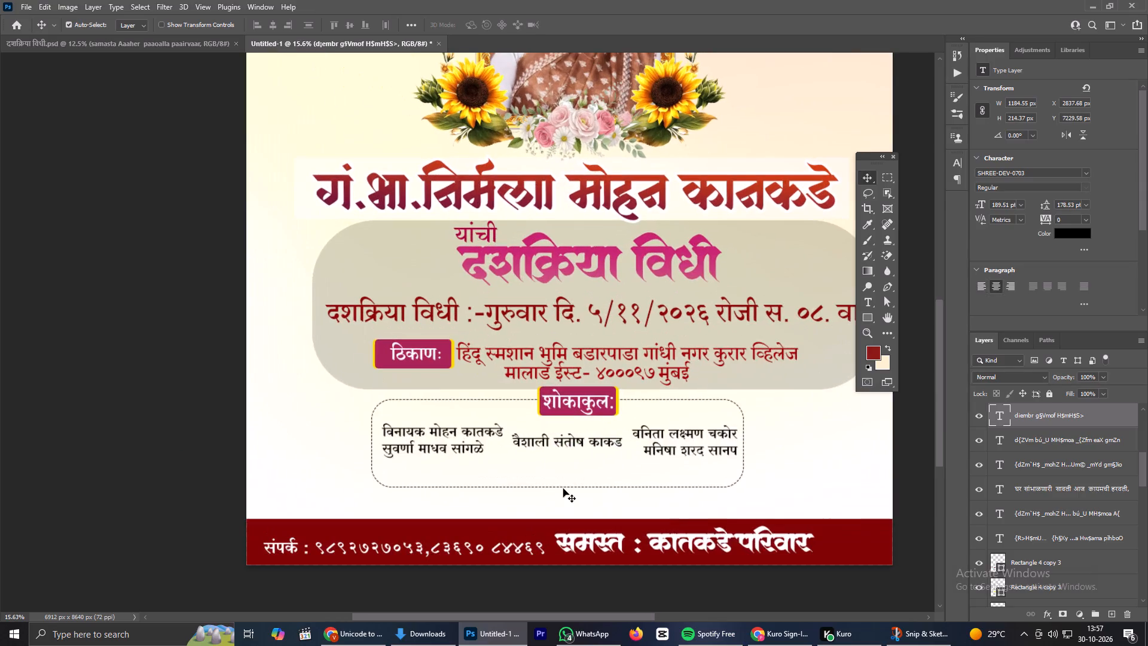
{"action": "scroll", "coordinate": [557, 489], "scroll_direction": "up", "scroll_amount": 15}
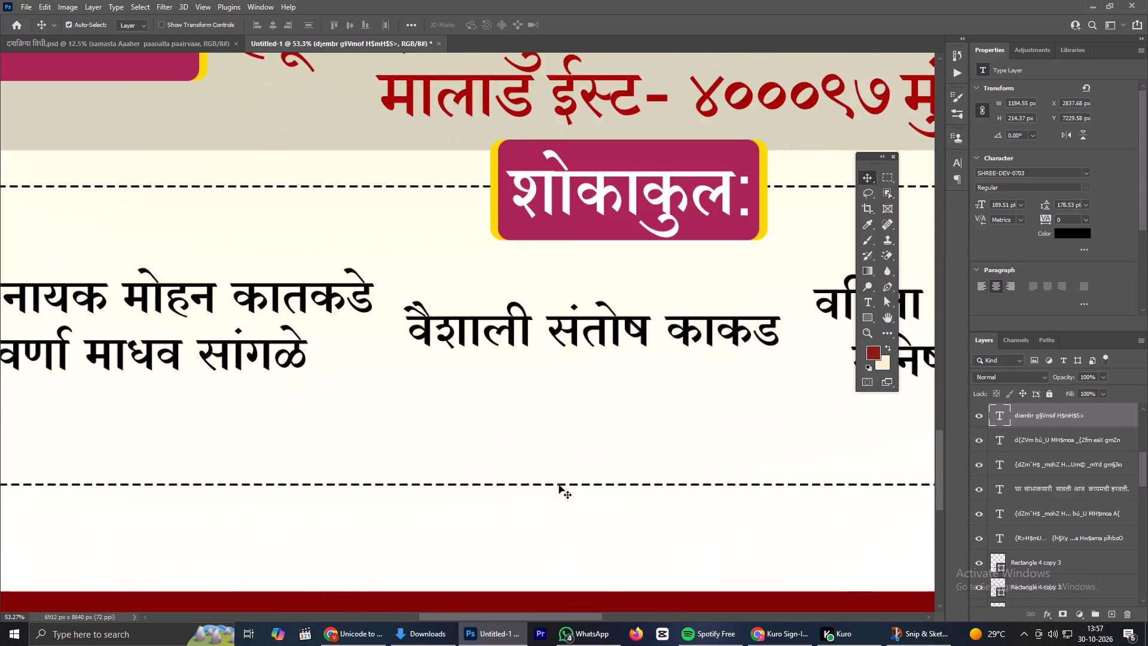
{"action": "left_click", "coordinate": [561, 485]}
{"action": "scroll", "coordinate": [561, 485], "scroll_direction": "down", "scroll_amount": 13}
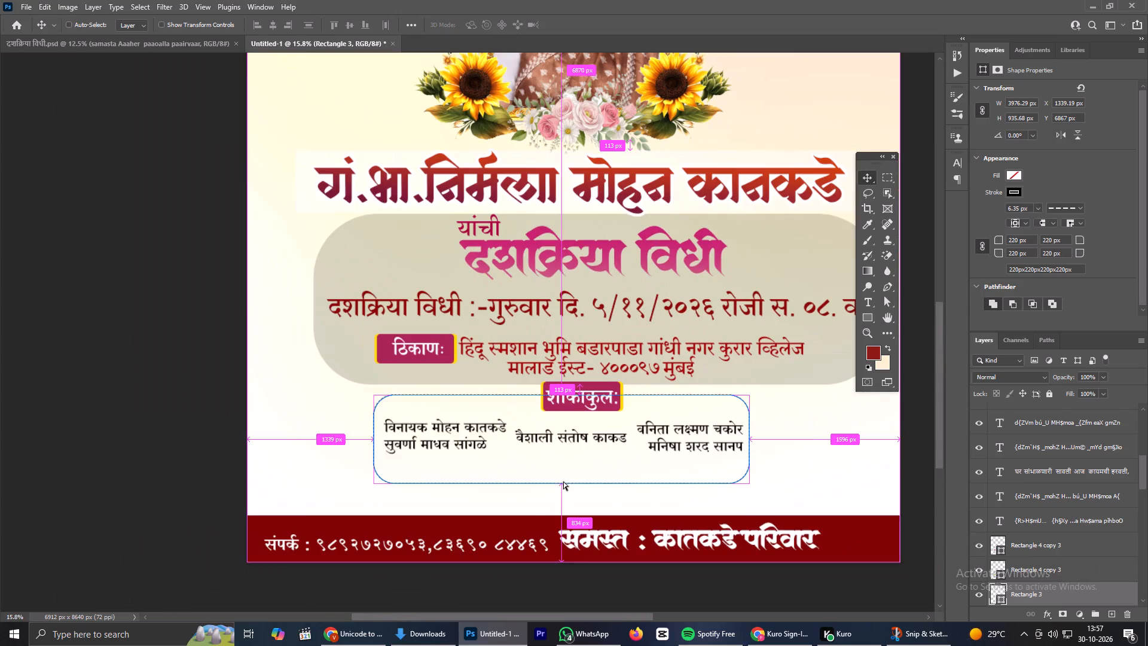
{"action": "key", "text": "ctrl+t"}
{"action": "left_click_drag", "start_coordinate": [565, 485], "coordinate": [565, 473], "text": "shift"}
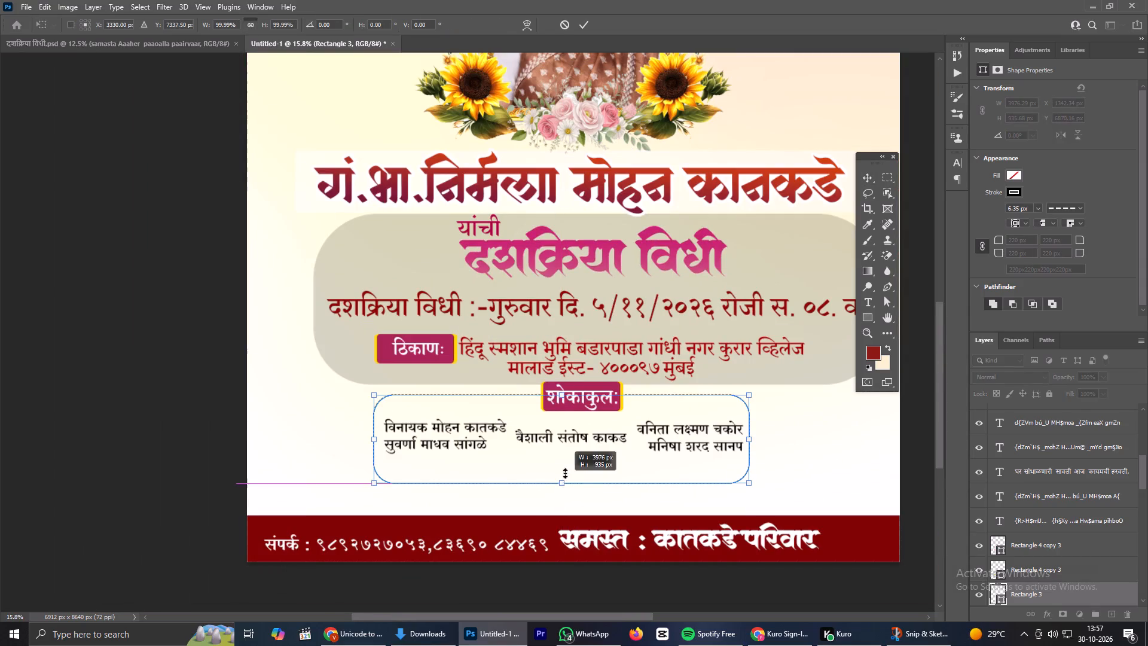
{"action": "left_click_drag", "start_coordinate": [565, 473], "coordinate": [567, 469], "text": "shift"}
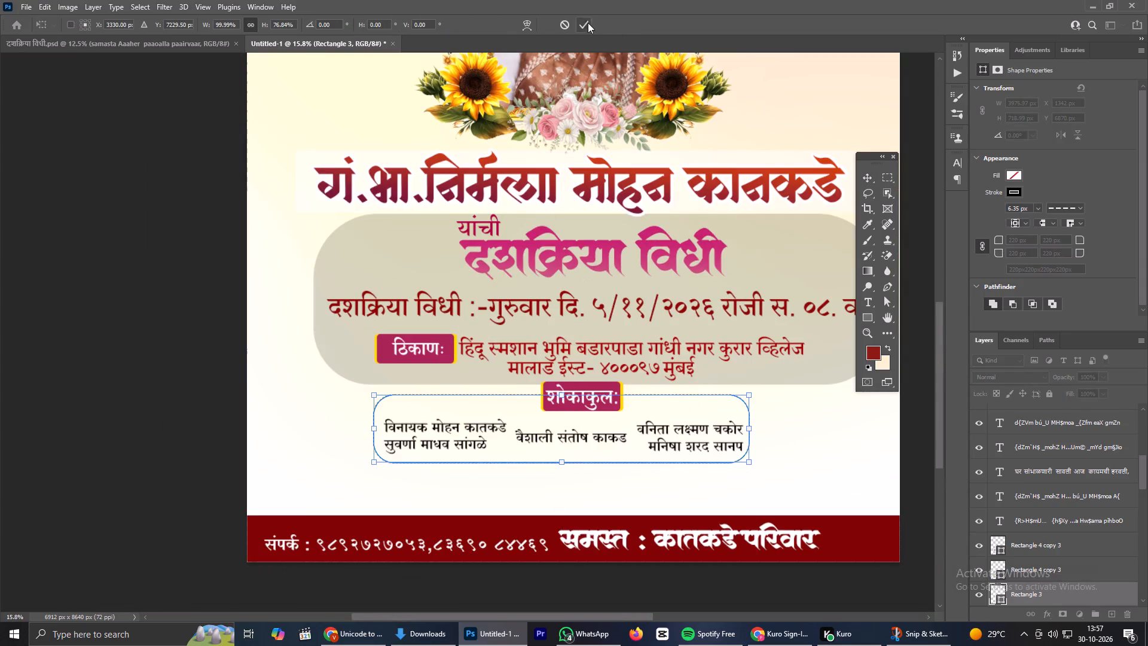
{"action": "left_click", "coordinate": [588, 23]}
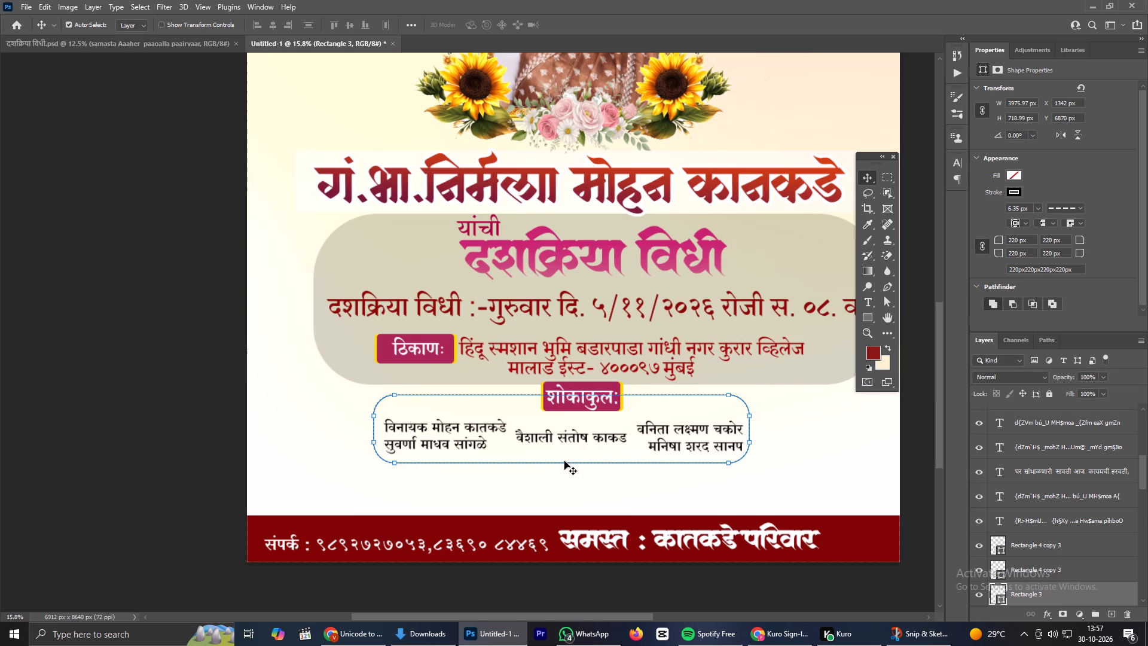
Nudge the dashed frame rightward to about X 1591 px, beneath the शोकाकुल label.
{"action": "key", "text": "Right"}
{"action": "key", "text": "Right"}
{"action": "key", "text": "Right"}
{"action": "key", "text": "Right"}
{"action": "key", "text": "Right"}
{"action": "key", "text": "Right"}
{"action": "key", "text": "Right"}
{"action": "key", "text": "Right"}
{"action": "key", "text": "Right"}
{"action": "key", "text": "Right"}
{"action": "key", "text": "Right"}
{"action": "key", "text": "Right"}
{"action": "key", "text": "Right"}
{"action": "key", "text": "Right"}
{"action": "key", "text": "Right"}
{"action": "key", "text": "Right"}
{"action": "key", "text": "Right"}
{"action": "key", "text": "Right"}
{"action": "key", "text": "Right"}
{"action": "key", "text": "Right"}
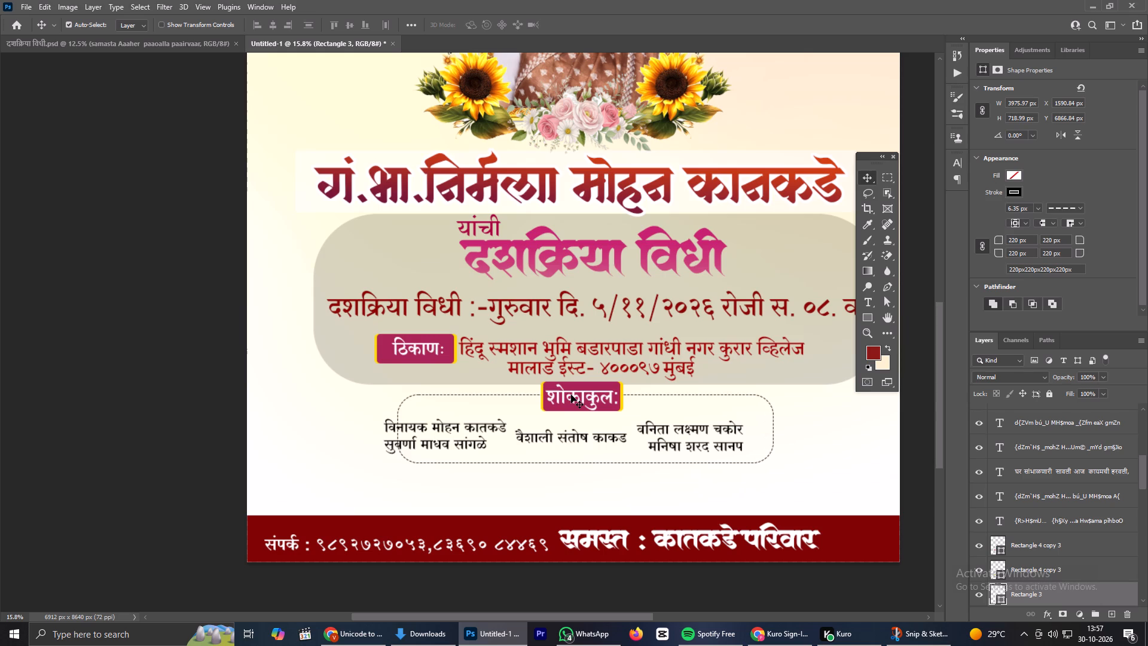
Shift the right, middle and left name blocks rightward so all three sit spaced out inside the moved frame.
{"action": "left_click_drag", "start_coordinate": [671, 445], "coordinate": [677, 445]}
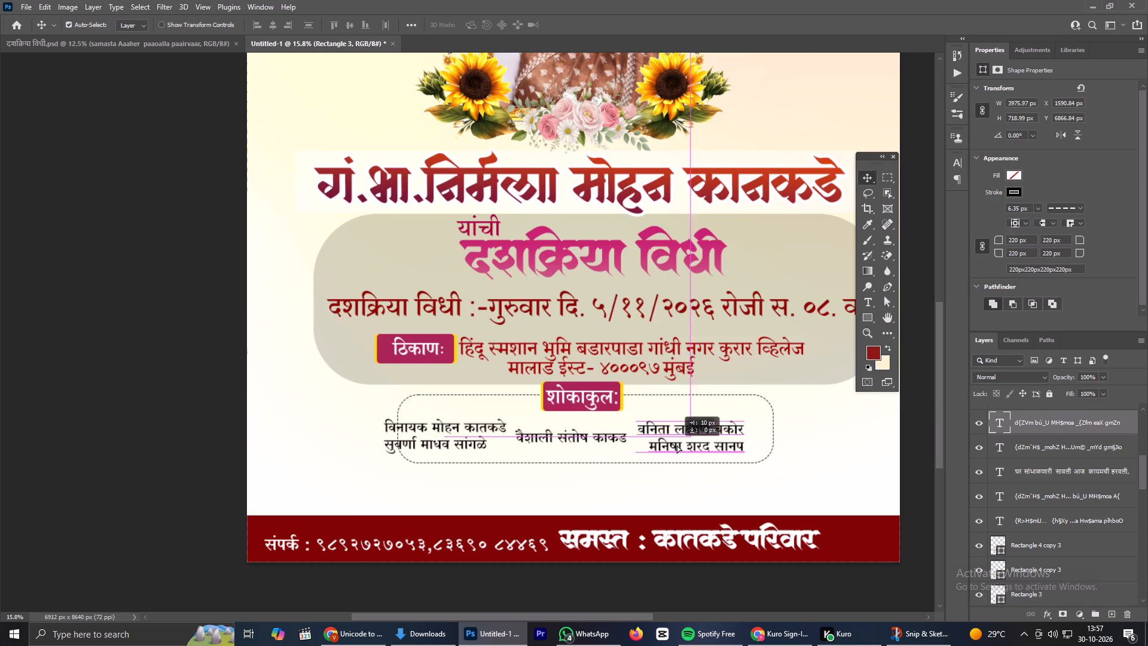
{"action": "left_click_drag", "start_coordinate": [677, 445], "coordinate": [694, 444]}
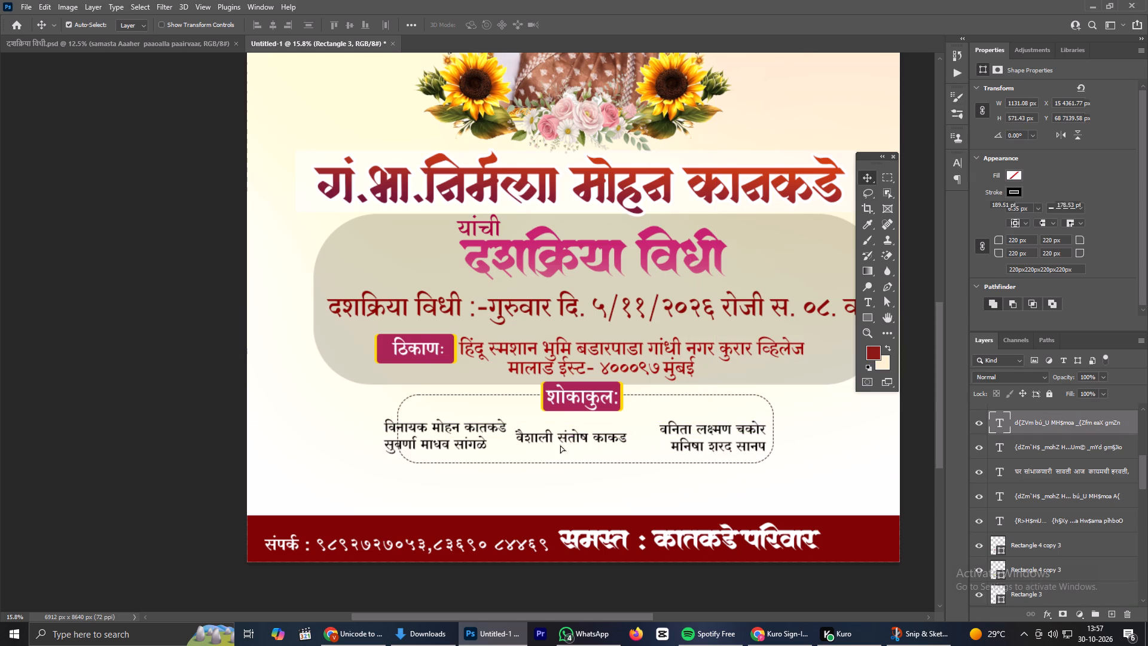
{"action": "left_click_drag", "start_coordinate": [560, 437], "coordinate": [585, 438]}
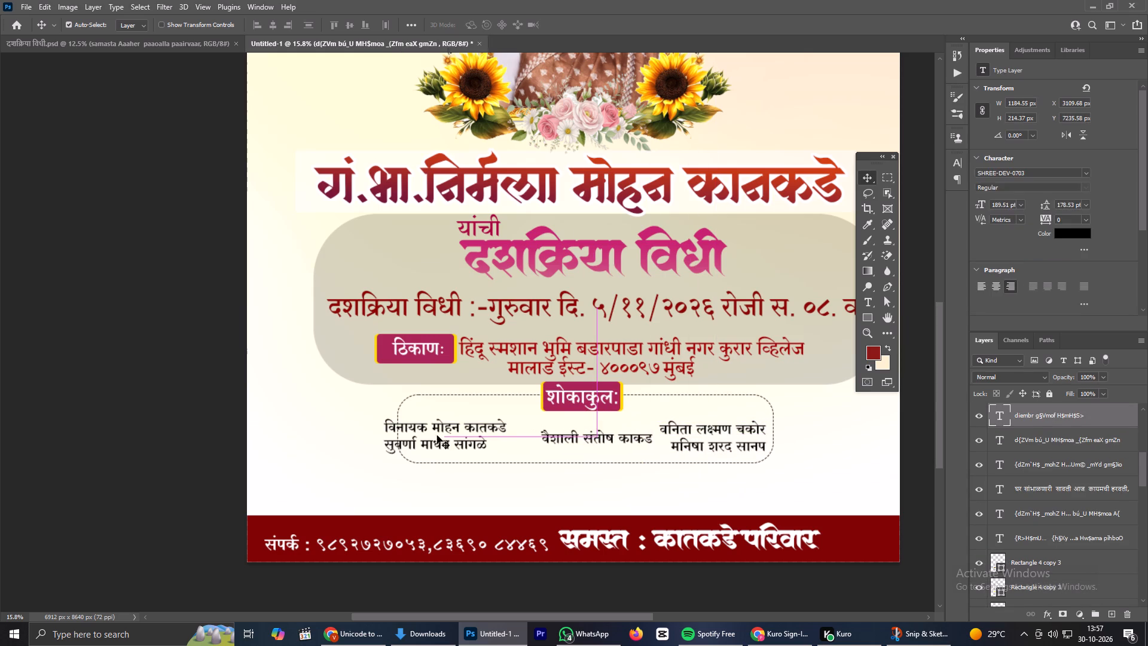
{"action": "left_click_drag", "start_coordinate": [426, 440], "coordinate": [456, 438]}
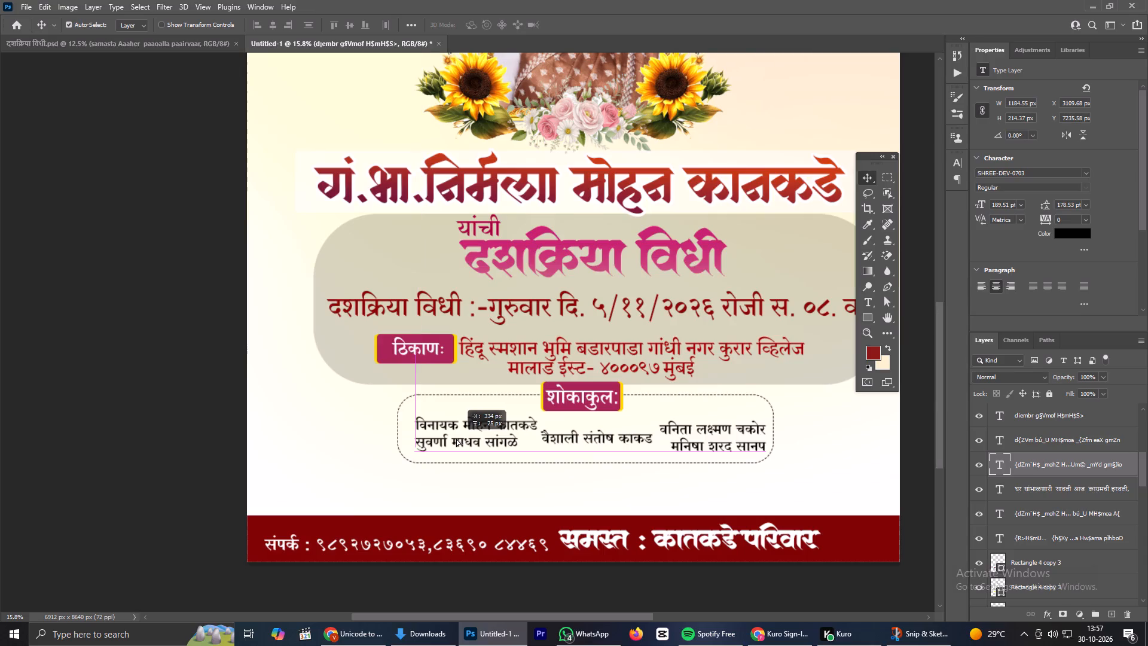
{"action": "left_click_drag", "start_coordinate": [456, 438], "coordinate": [456, 438]}
Move the संपर्क contact line from the maroon footer to the white area below the frame and colour it black (000000).
{"action": "scroll", "coordinate": [505, 426], "scroll_direction": "down", "scroll_amount": 2}
{"action": "scroll", "coordinate": [523, 449], "scroll_direction": "up", "scroll_amount": 1}
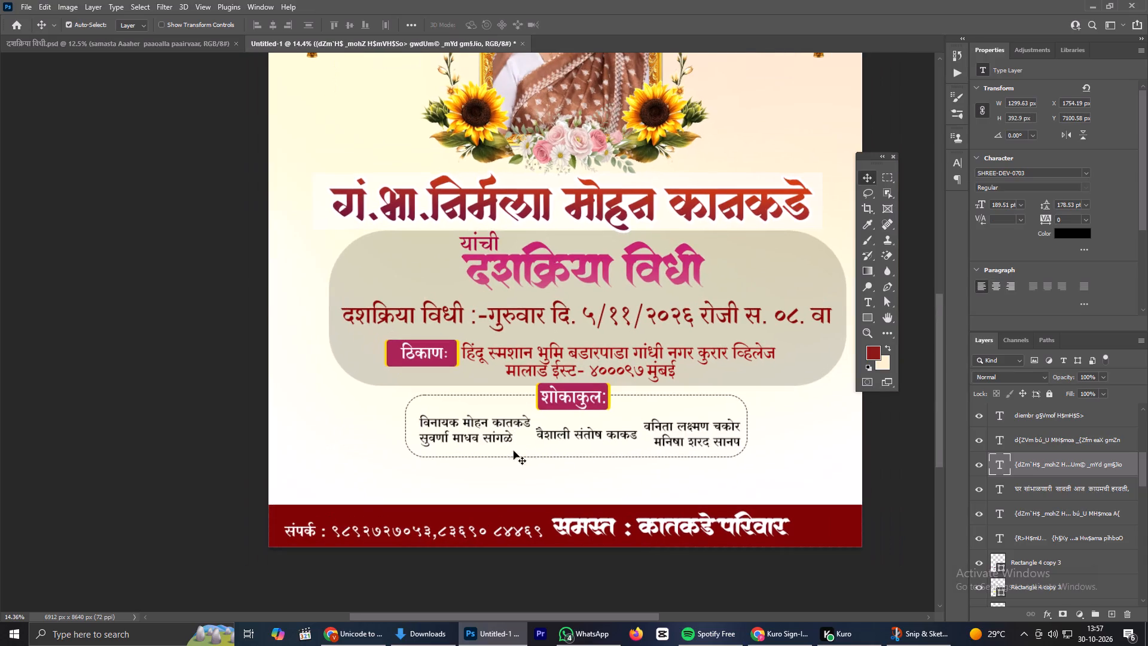
{"action": "left_click_drag", "start_coordinate": [373, 529], "coordinate": [518, 470]}
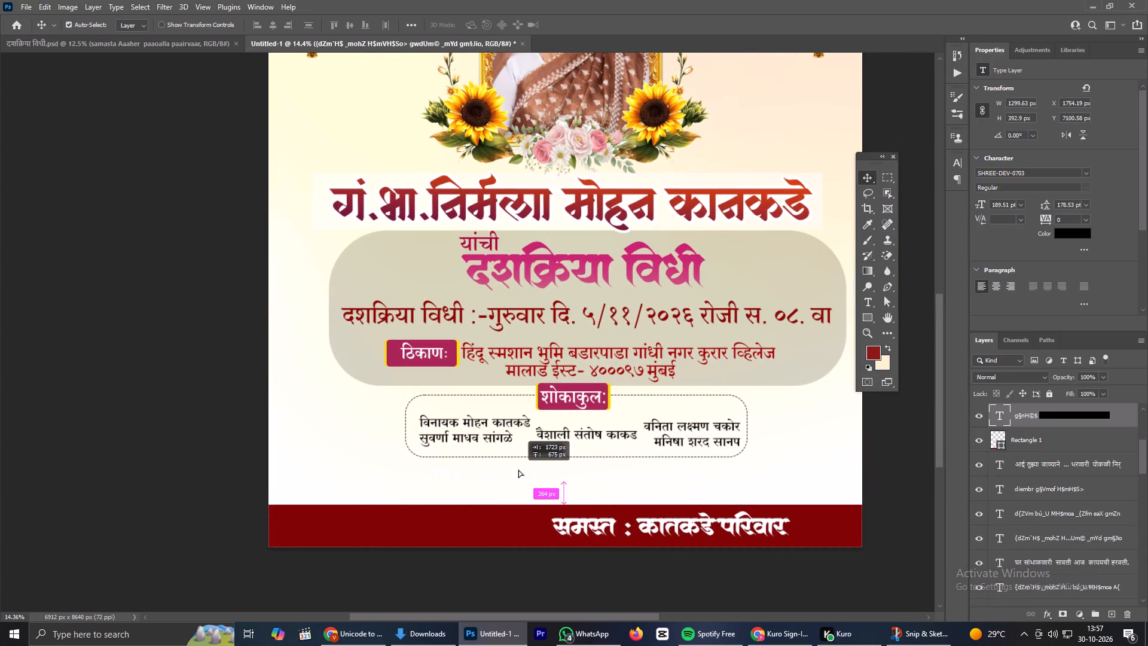
{"action": "left_click_drag", "start_coordinate": [518, 470], "coordinate": [533, 470]}
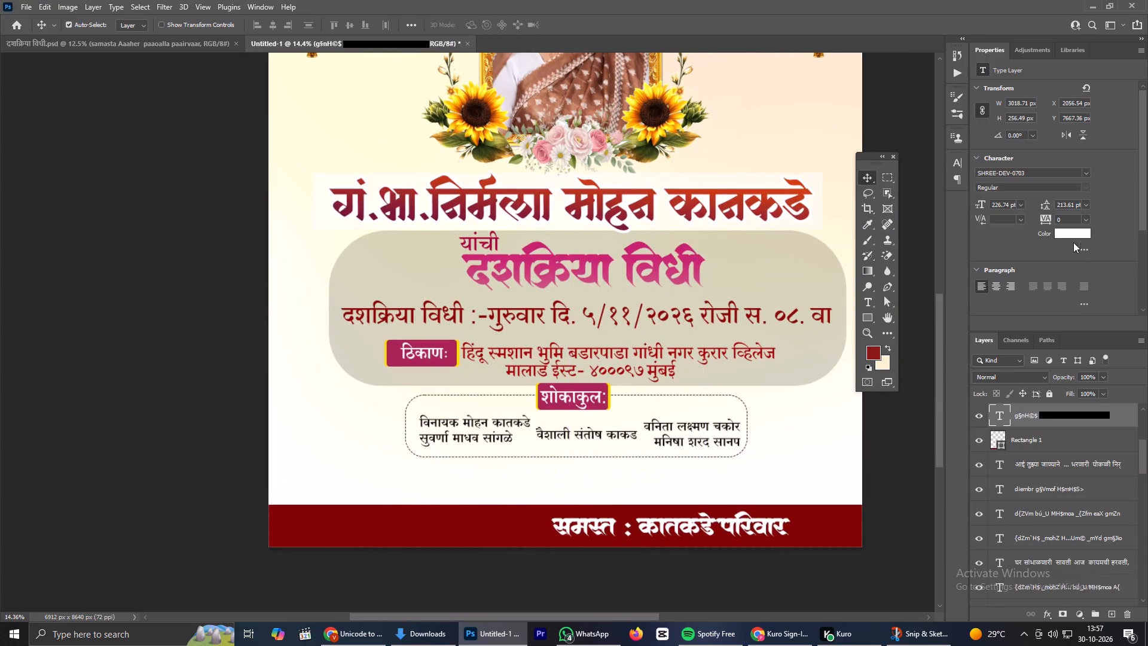
{"action": "left_click", "coordinate": [1071, 234]}
{"action": "left_click_drag", "start_coordinate": [861, 446], "coordinate": [670, 640]}
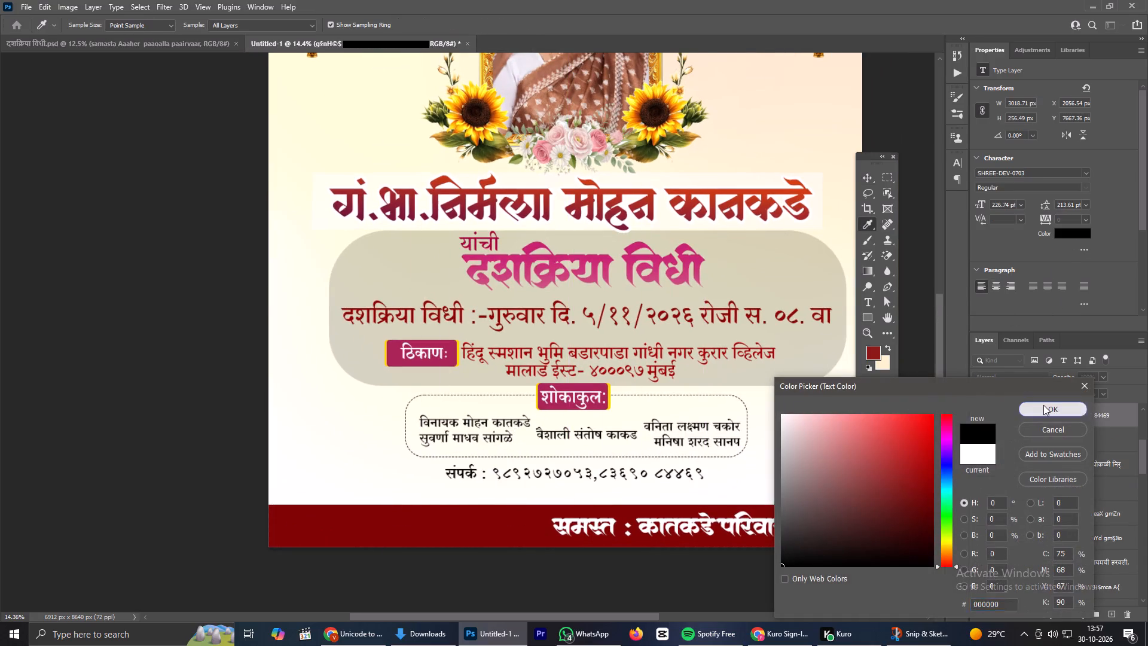
{"action": "left_click", "coordinate": [1043, 405]}
{"action": "left_click_drag", "start_coordinate": [586, 474], "coordinate": [609, 482]}
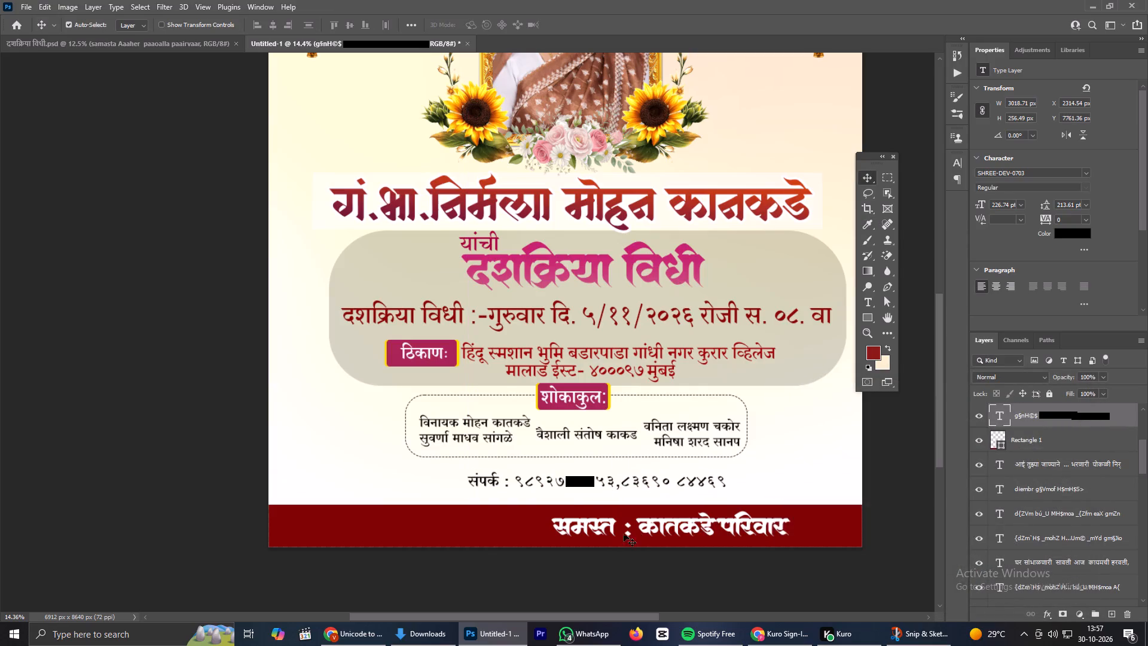
Move the समस्त family line to the middle of the maroon footer band, at about X 2258 px, Y 8176 px.
{"action": "left_click_drag", "start_coordinate": [664, 528], "coordinate": [571, 531]}
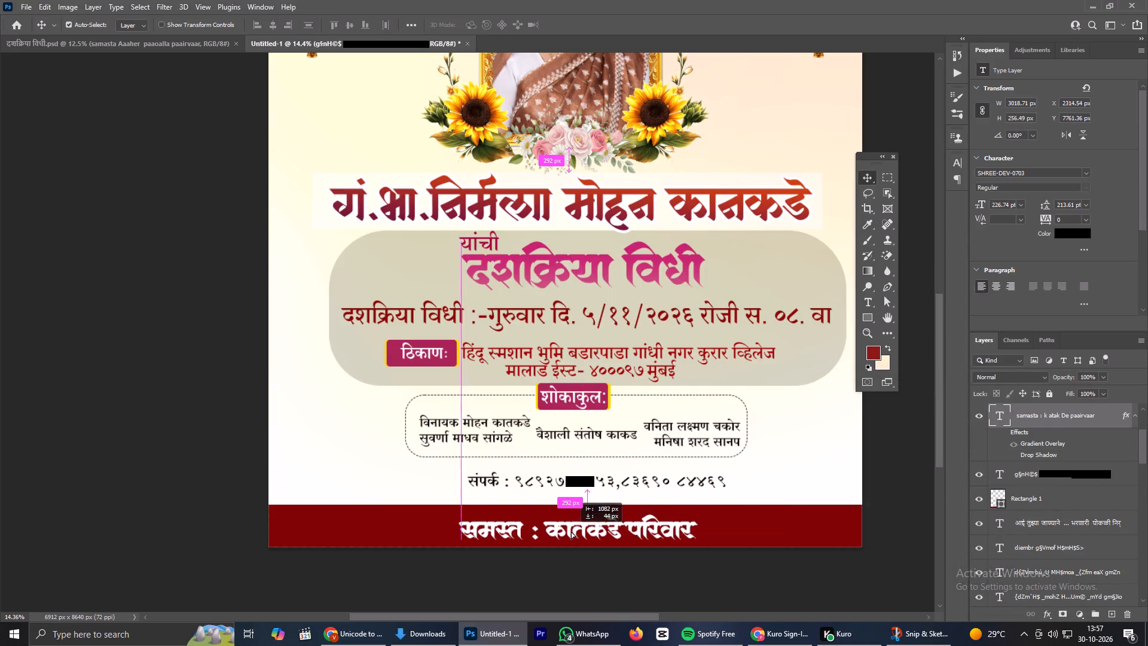
{"action": "left_click_drag", "start_coordinate": [571, 531], "coordinate": [574, 531]}
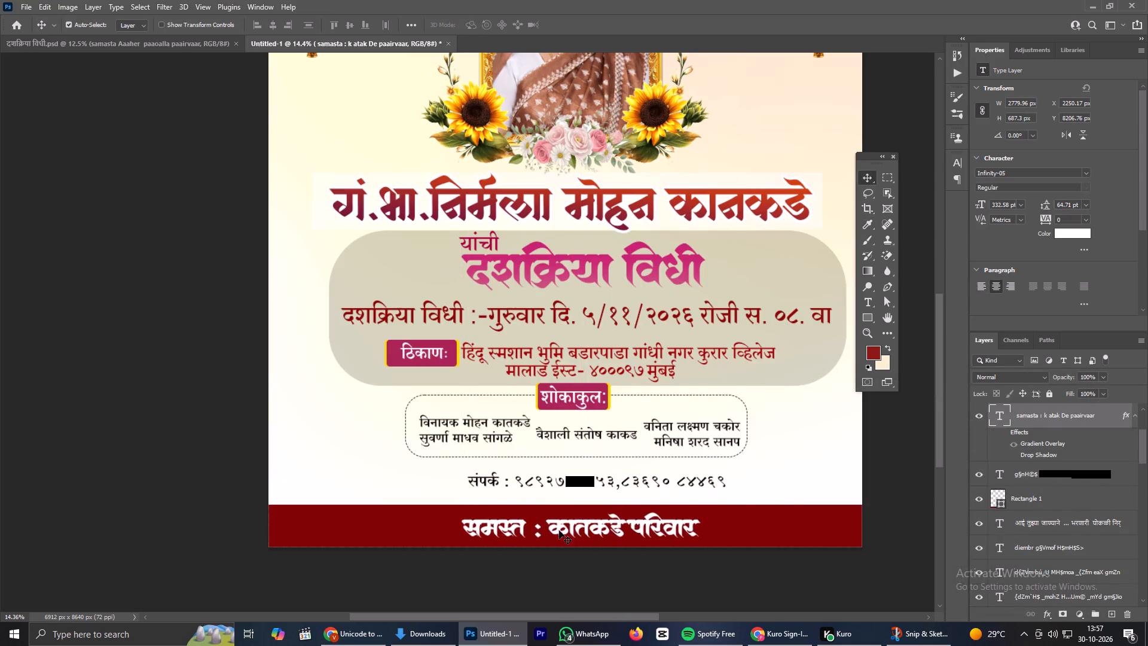
{"action": "left_click", "coordinate": [561, 528]}
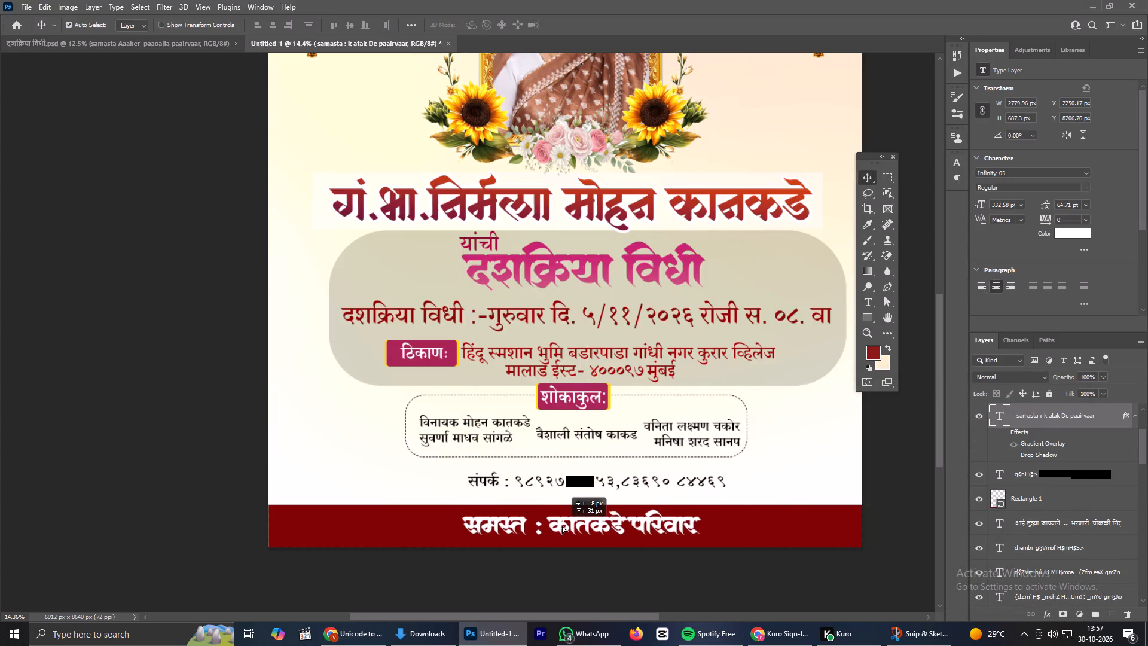
{"action": "left_click", "coordinate": [737, 534]}
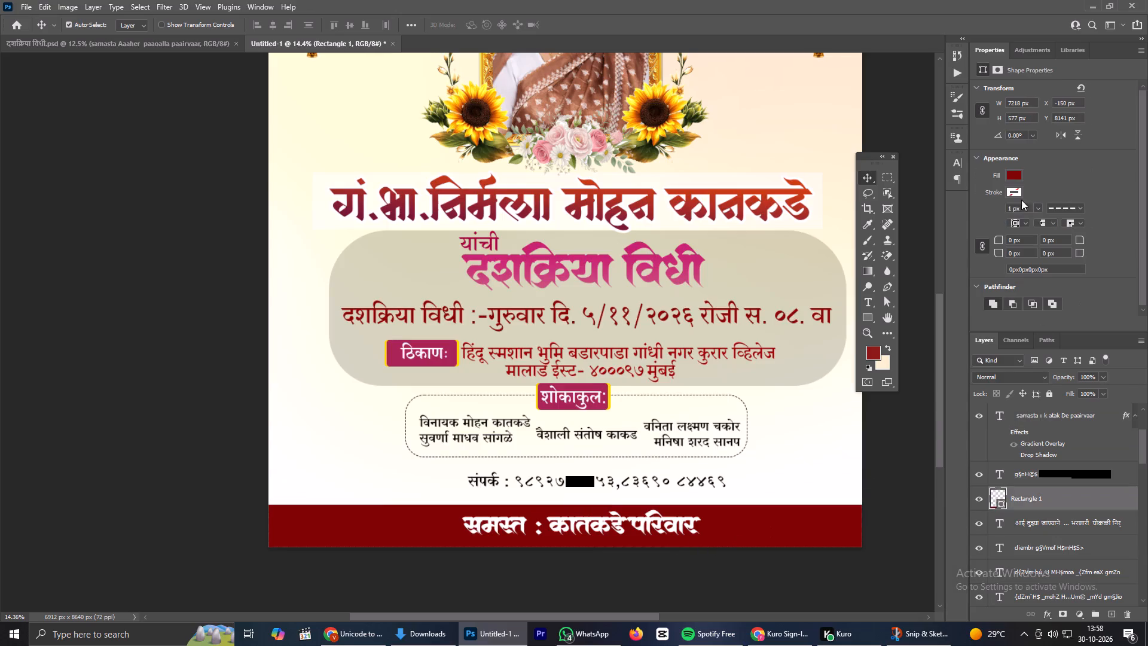
{"action": "left_click", "coordinate": [576, 522]}
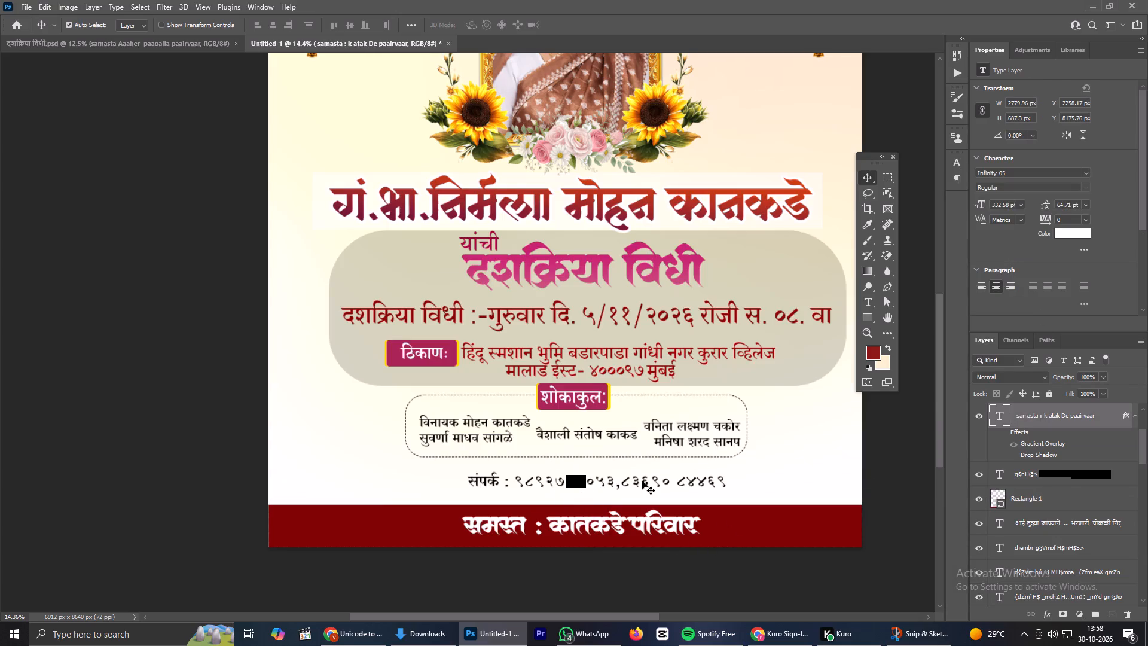
Remove the space inside the second phone number of the contact line.
{"action": "double_click", "coordinate": [673, 480]}
{"action": "left_click", "coordinate": [680, 484]}
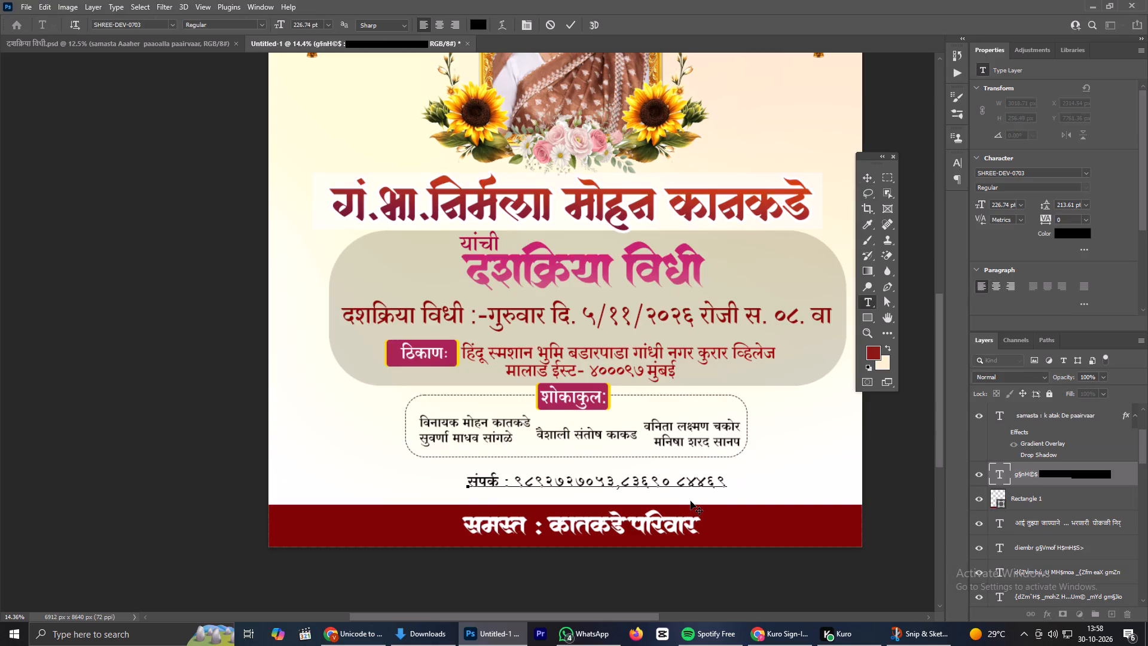
{"action": "key", "text": "BackSpace"}
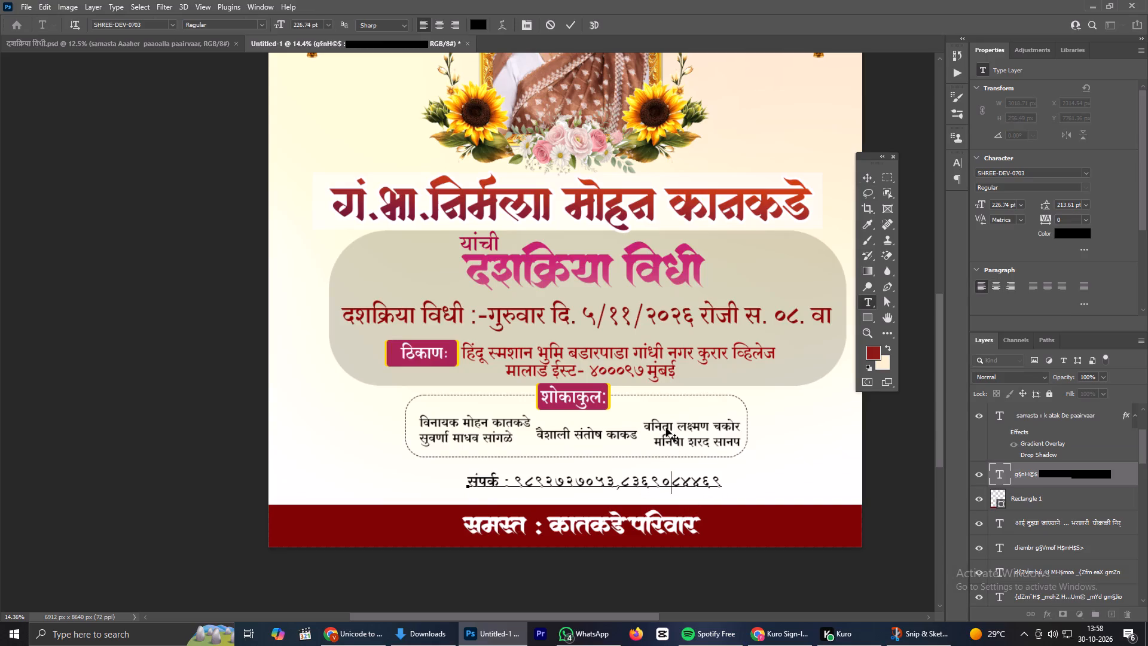
{"action": "left_click", "coordinate": [575, 24]}
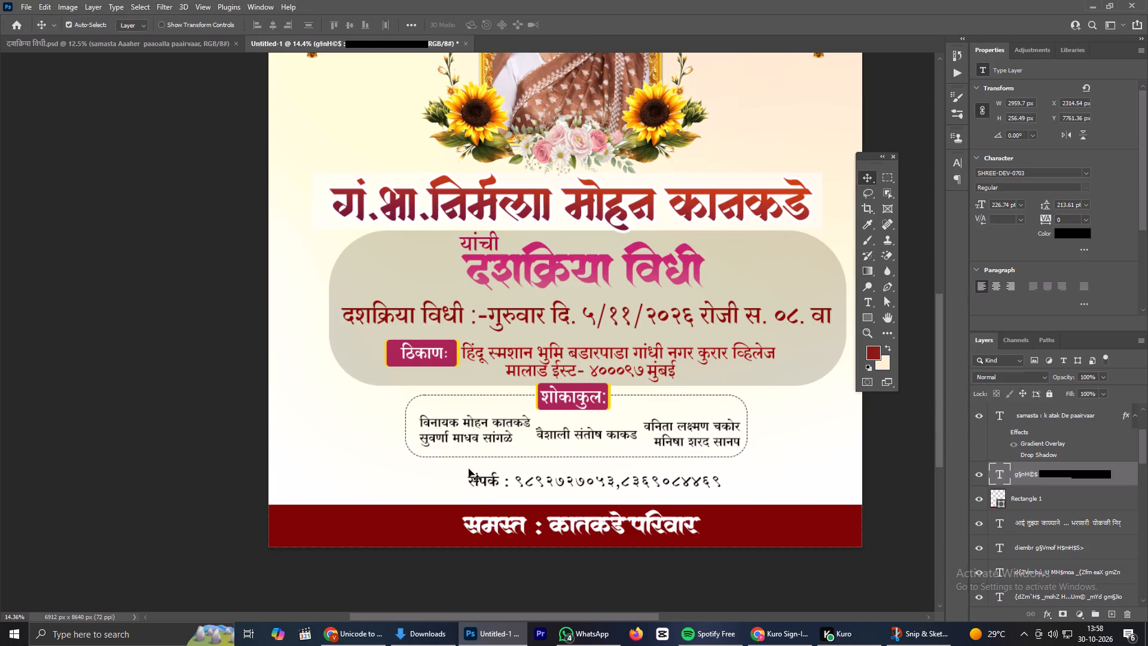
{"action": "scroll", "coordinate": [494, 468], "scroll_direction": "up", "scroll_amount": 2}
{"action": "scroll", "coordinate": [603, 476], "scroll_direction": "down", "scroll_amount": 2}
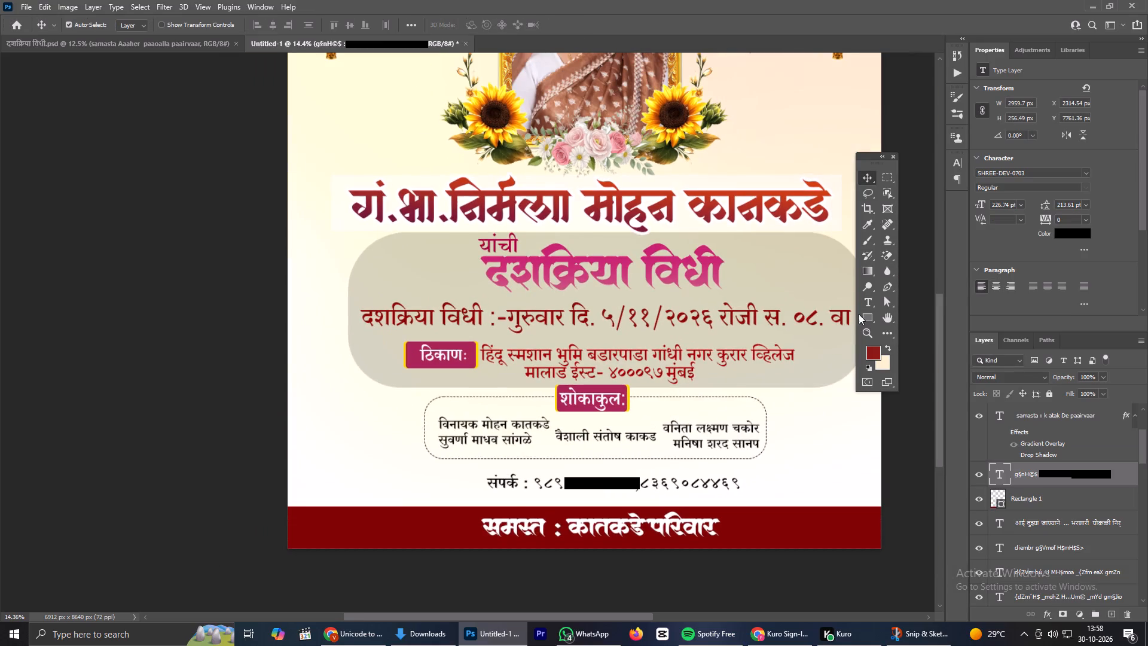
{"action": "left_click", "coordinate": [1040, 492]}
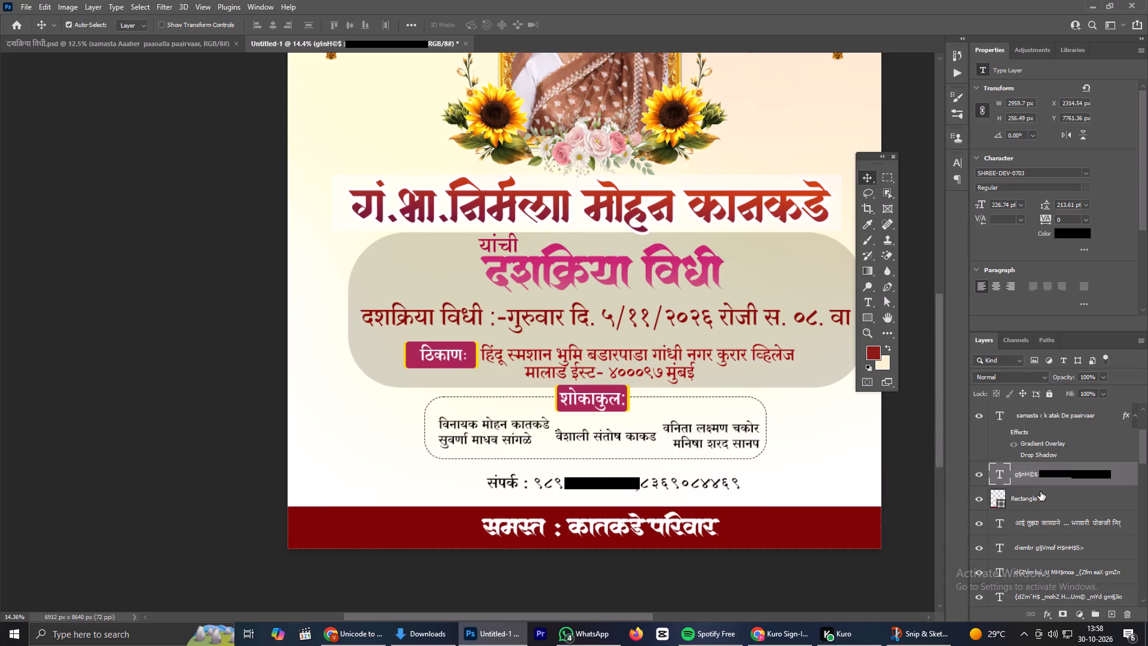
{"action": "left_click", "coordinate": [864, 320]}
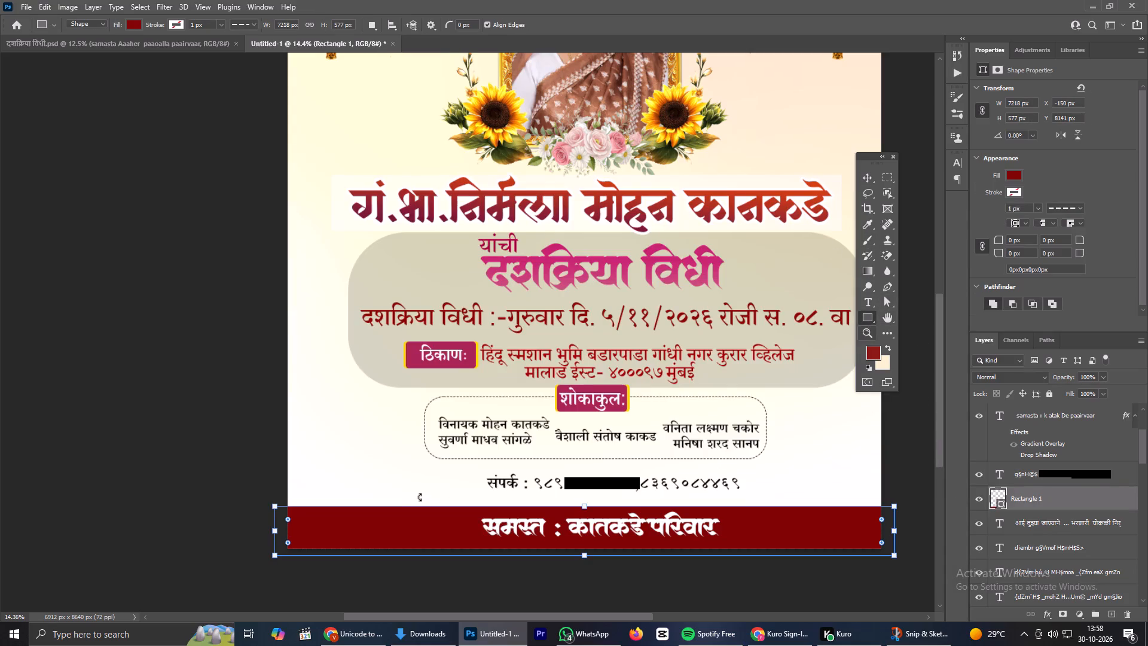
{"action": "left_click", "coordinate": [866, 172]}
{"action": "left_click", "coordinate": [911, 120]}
Draw a rectangle about 3321 × 457 px over the संपर्क contact line, reaching the footer, and place its layer directly beneath the contact text.
{"action": "left_click", "coordinate": [576, 484]}
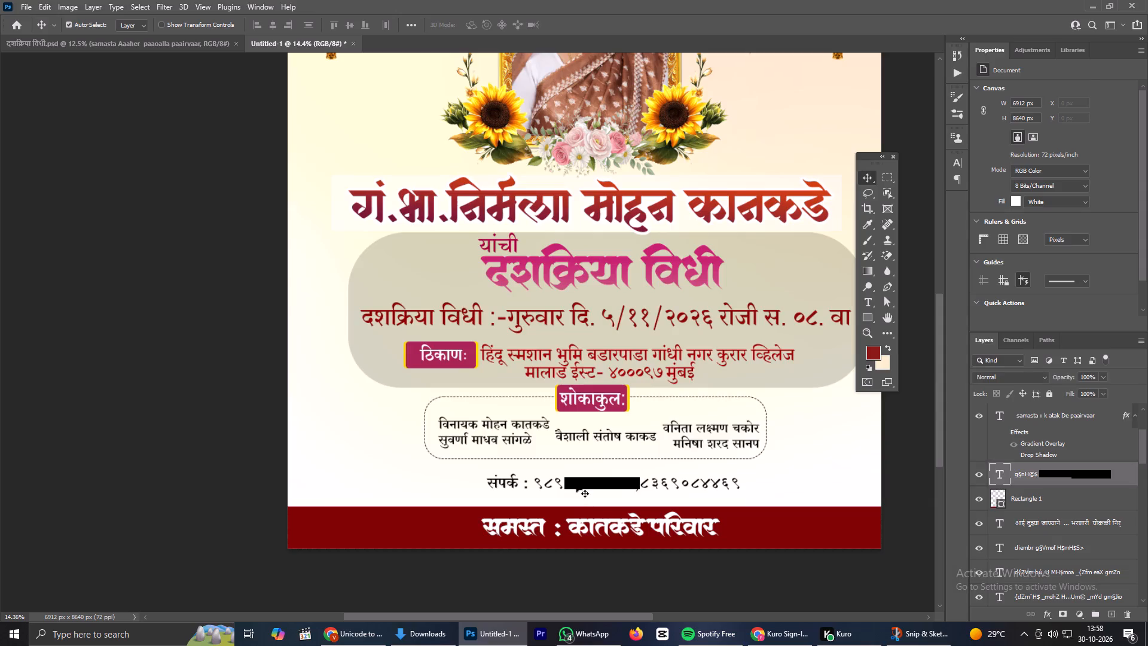
{"action": "left_click", "coordinate": [866, 318]}
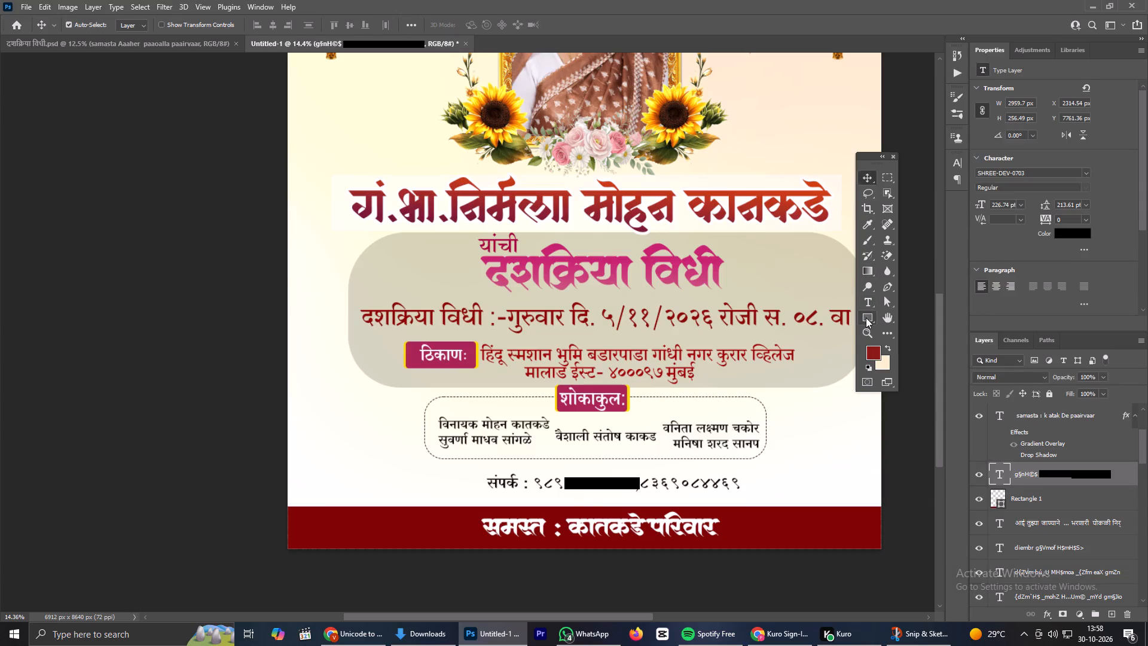
{"action": "left_click_drag", "start_coordinate": [459, 469], "coordinate": [609, 489]}
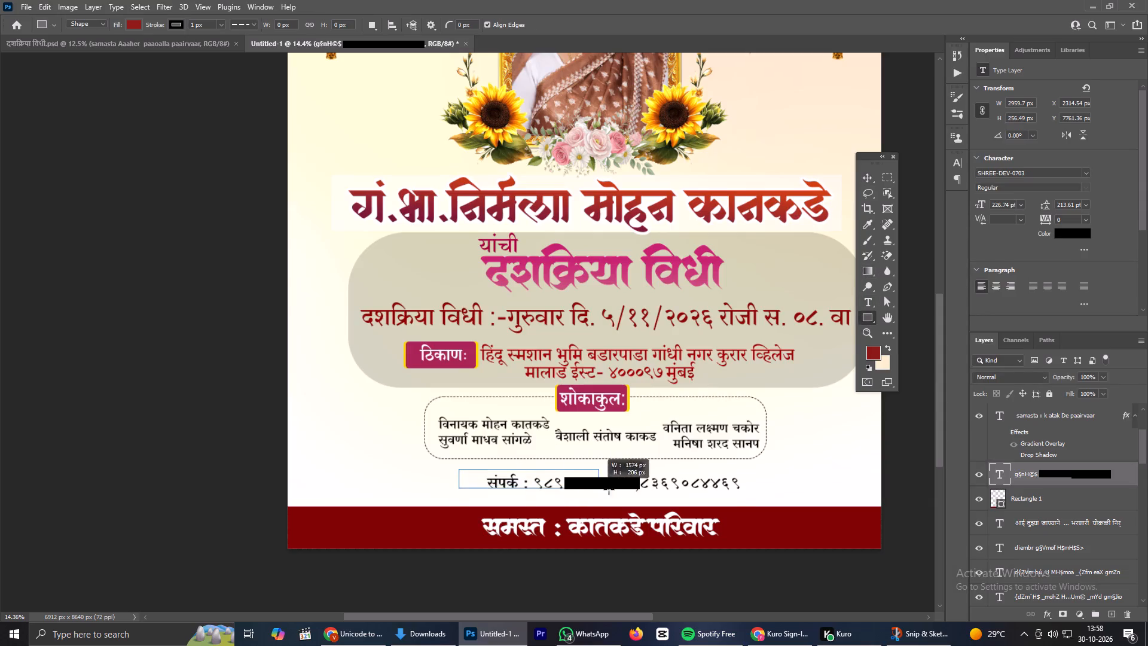
{"action": "left_click_drag", "start_coordinate": [609, 489], "coordinate": [743, 494]}
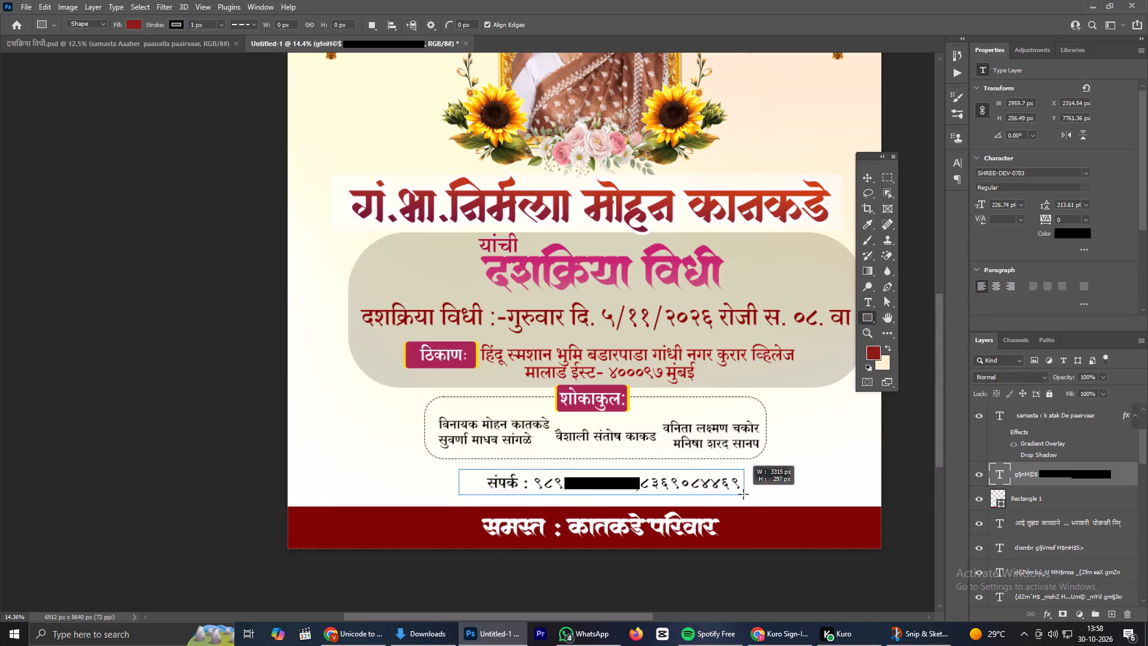
{"action": "left_click_drag", "start_coordinate": [743, 494], "coordinate": [743, 508]}
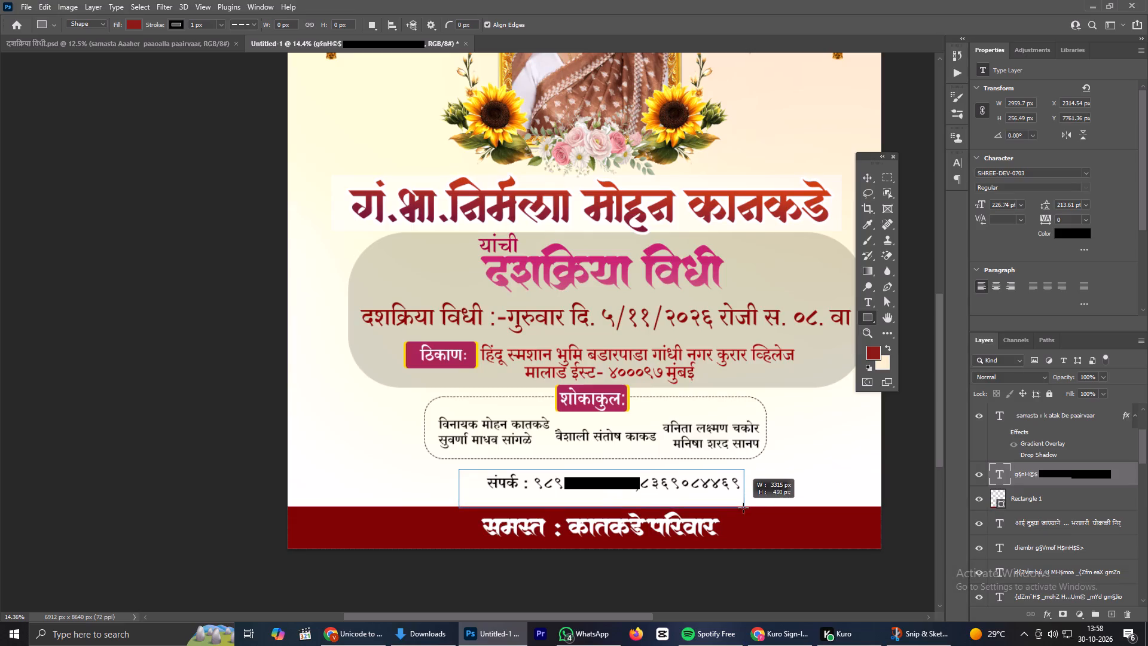
{"action": "left_click_drag", "start_coordinate": [743, 508], "coordinate": [744, 508]}
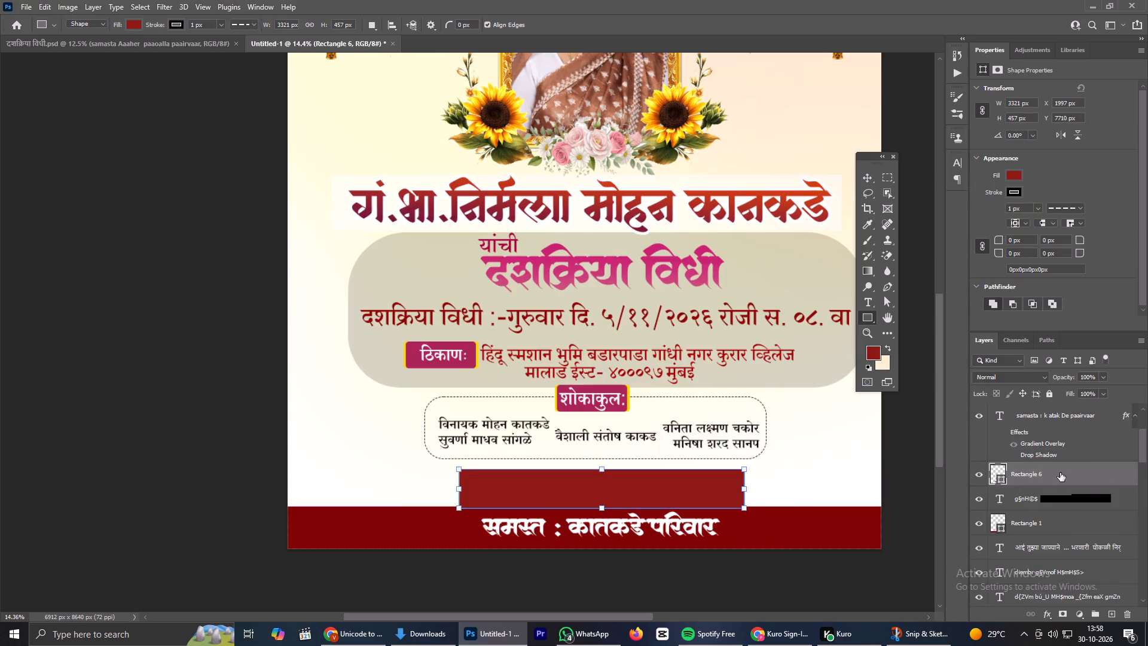
{"action": "left_click_drag", "start_coordinate": [1060, 473], "coordinate": [1066, 501]}
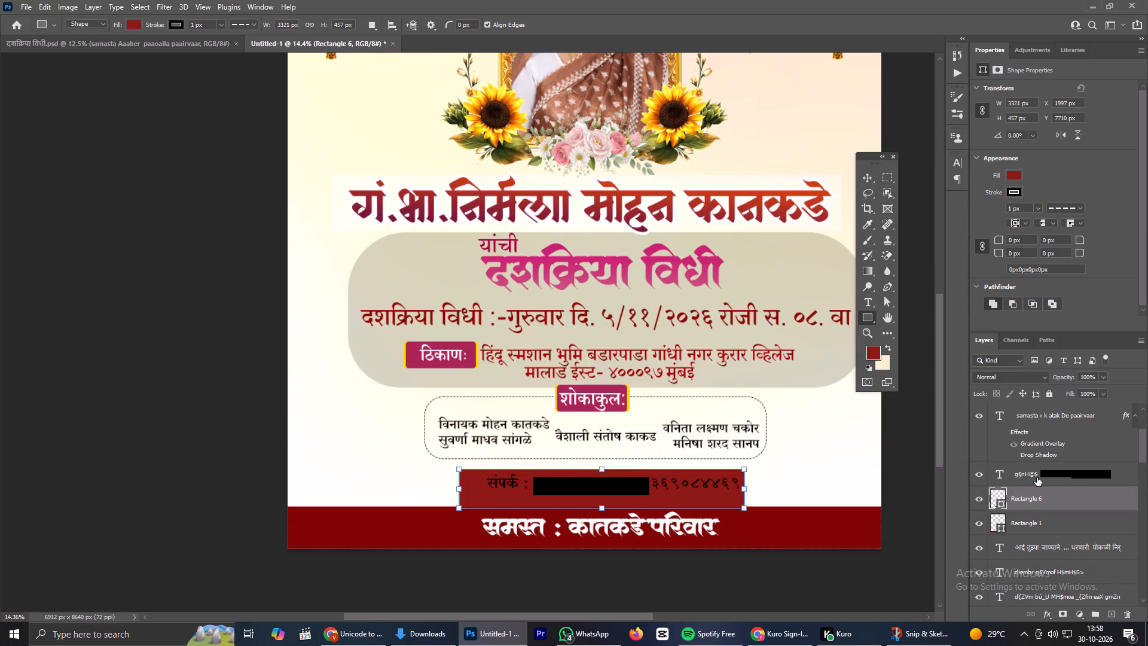
Remove the new rectangle's stroke and change its fill to a dark brown.
{"action": "left_click", "coordinate": [1037, 477]}
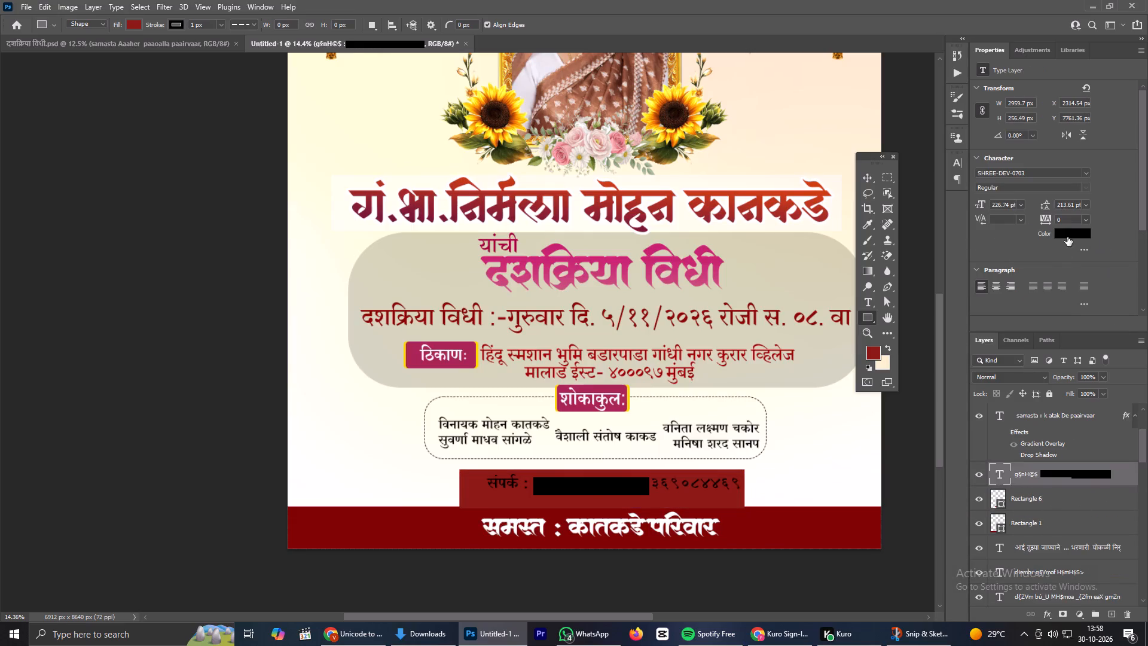
{"action": "left_click", "coordinate": [1056, 495]}
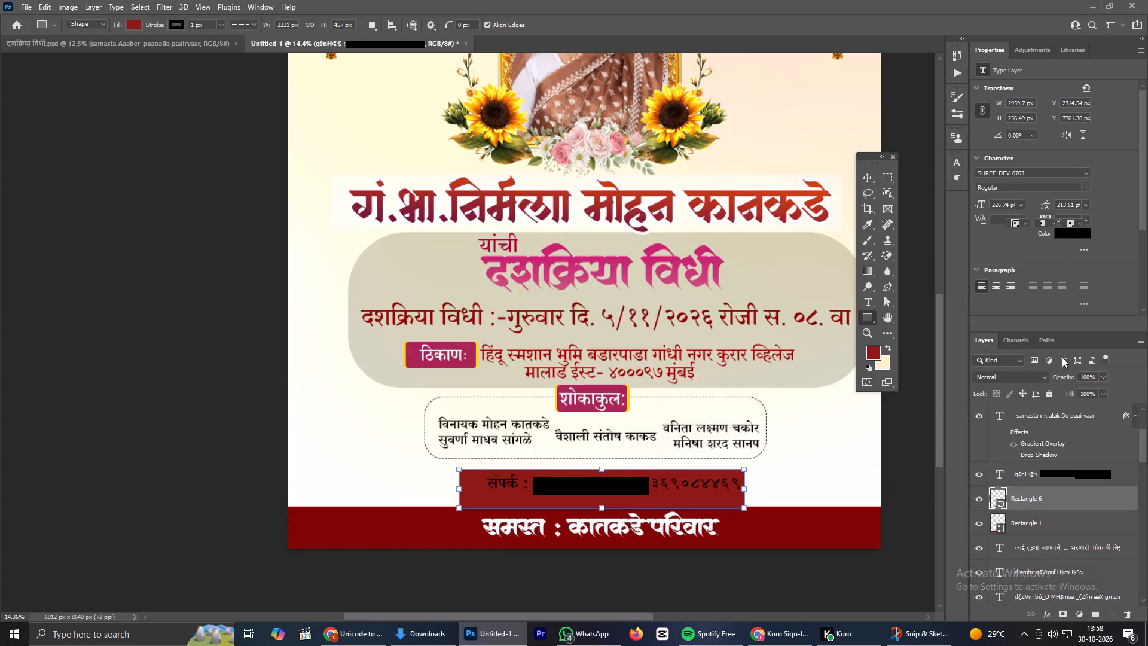
{"action": "left_click", "coordinate": [1010, 190]}
{"action": "left_click", "coordinate": [989, 212]}
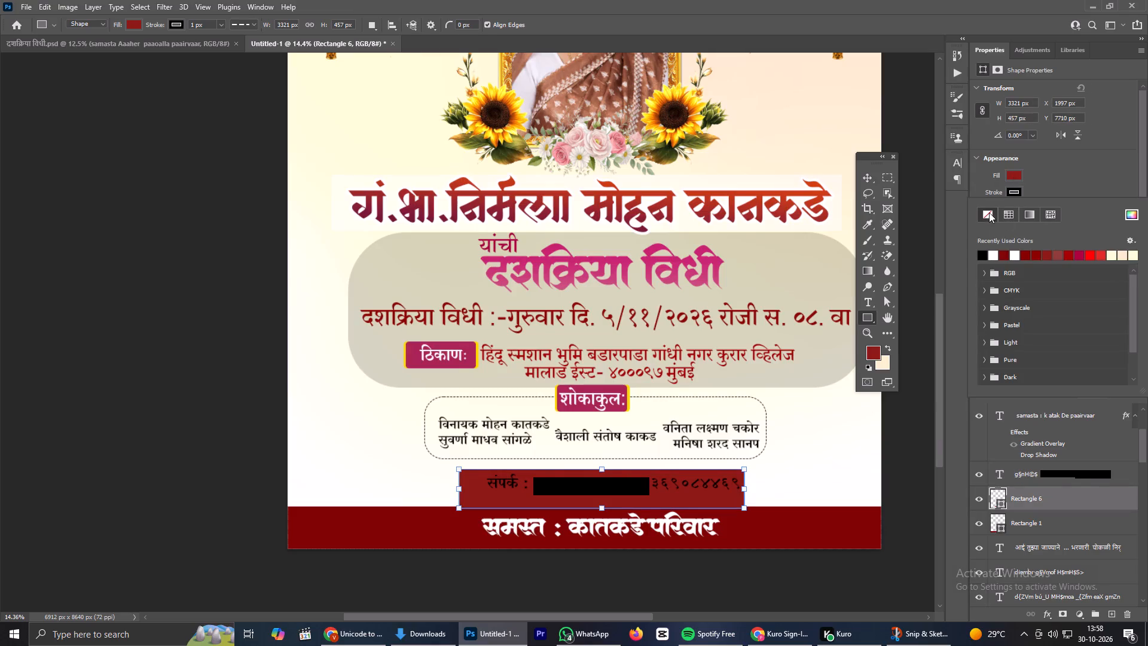
{"action": "left_click", "coordinate": [1012, 181]}
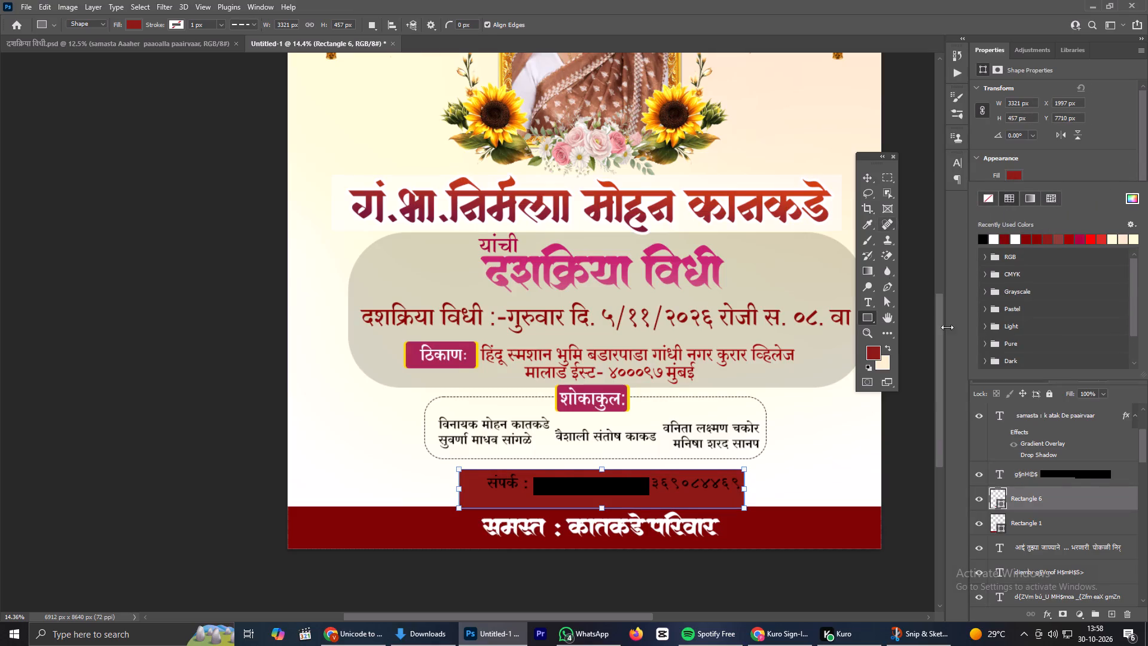
{"action": "left_click", "coordinate": [1140, 199]}
{"action": "left_click", "coordinate": [1135, 199]}
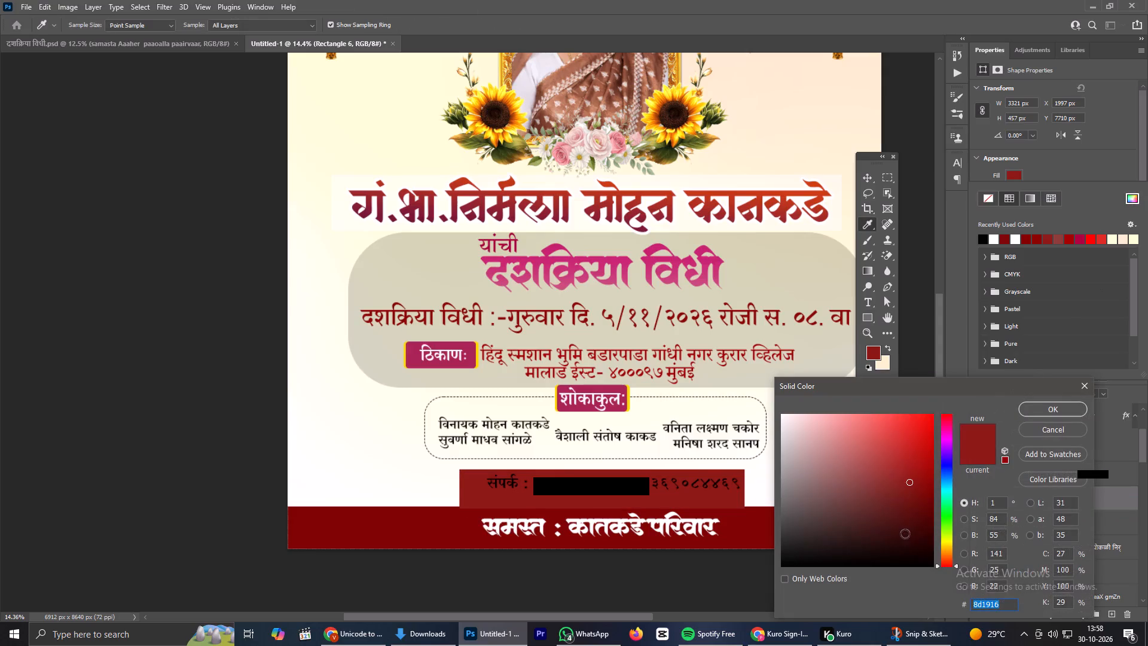
{"action": "left_click_drag", "start_coordinate": [920, 534], "coordinate": [929, 543]}
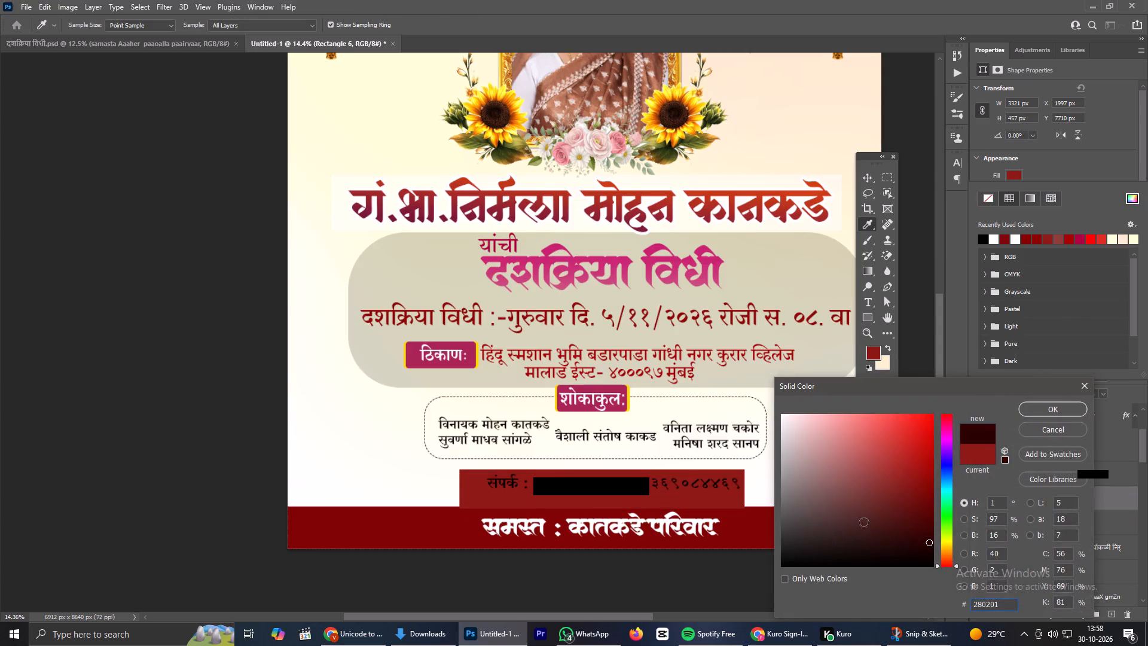
{"action": "left_click_drag", "start_coordinate": [948, 563], "coordinate": [949, 552]}
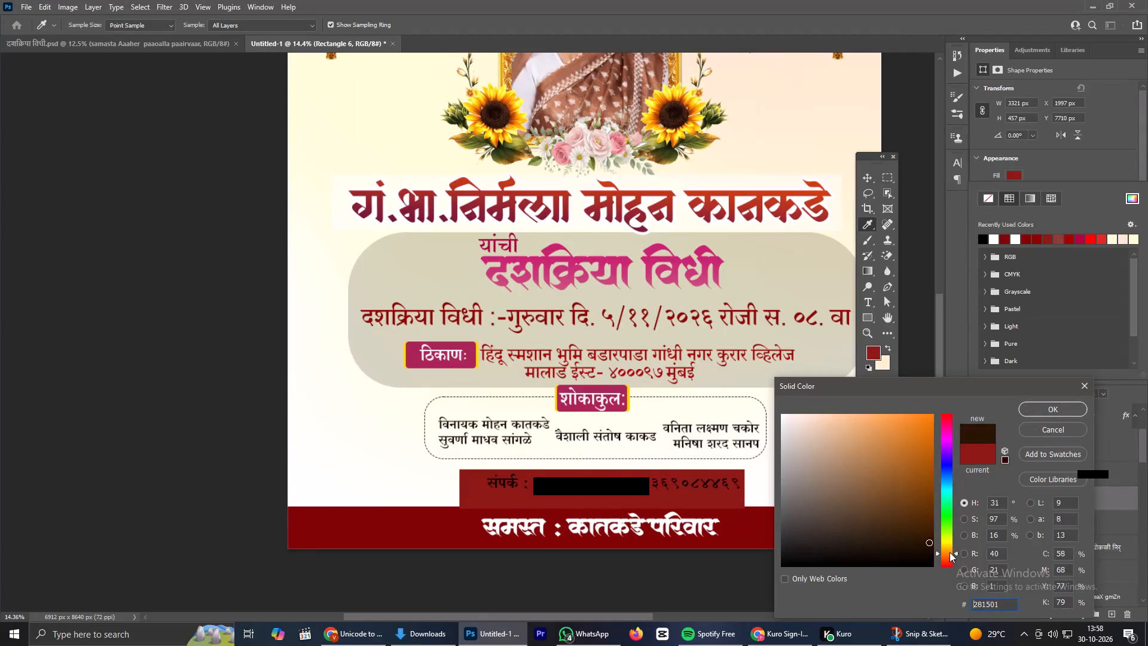
{"action": "left_click_drag", "start_coordinate": [949, 552], "coordinate": [950, 550]}
{"action": "left_click_drag", "start_coordinate": [897, 526], "coordinate": [927, 510]}
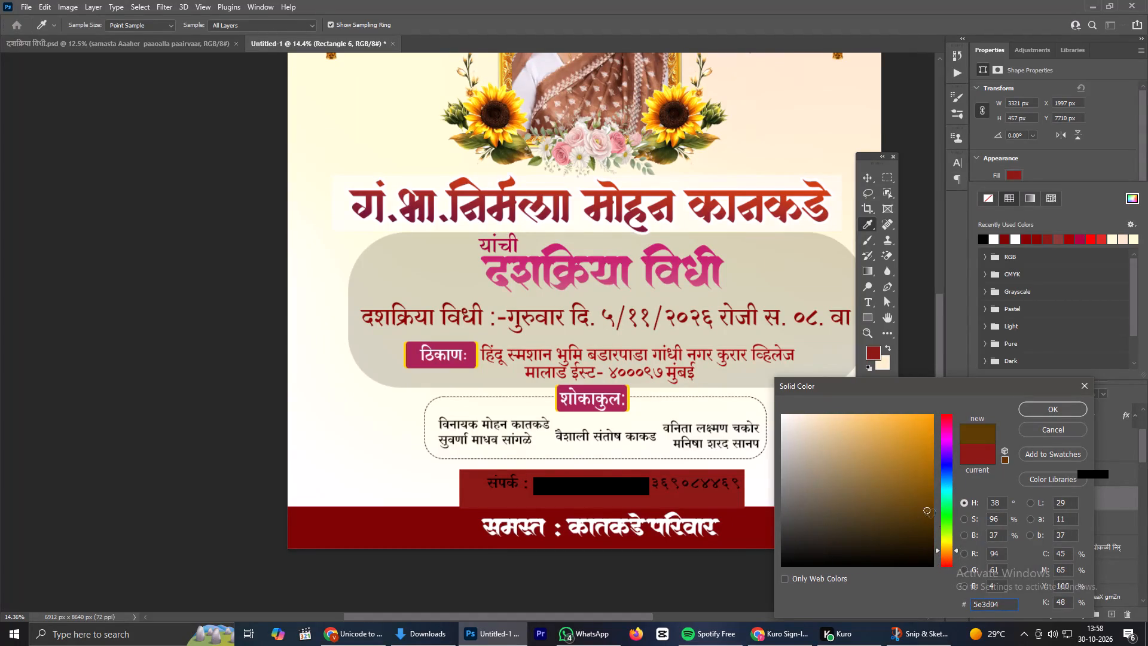
{"action": "left_click_drag", "start_coordinate": [868, 508], "coordinate": [831, 511]}
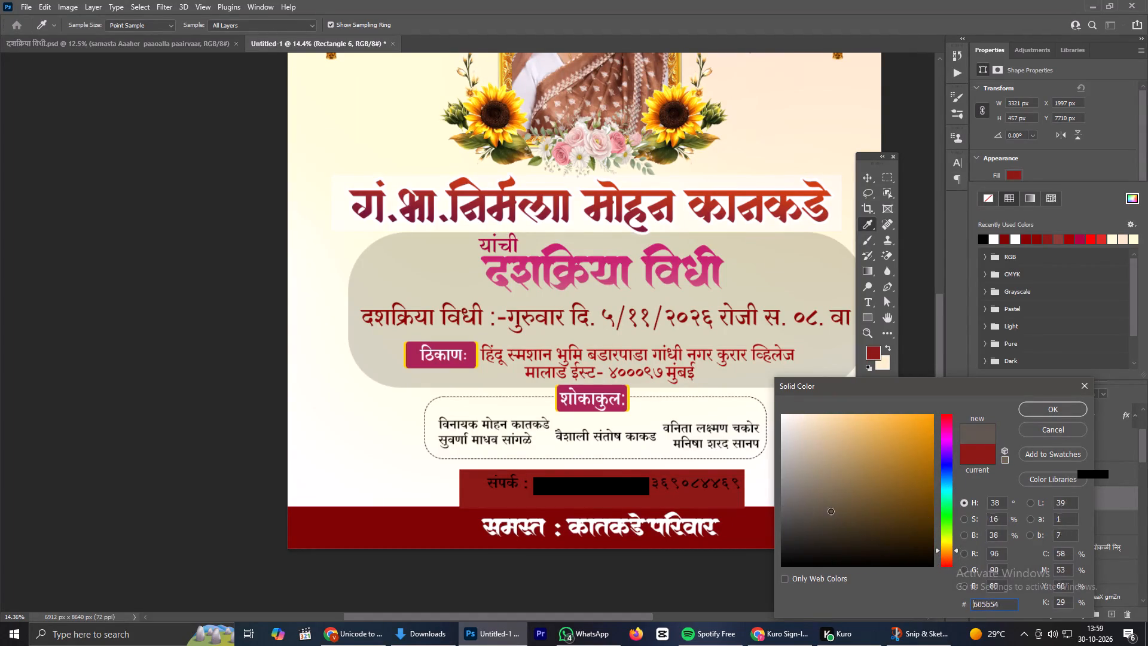
{"action": "left_click_drag", "start_coordinate": [831, 511], "coordinate": [890, 516]}
{"action": "left_click", "coordinate": [1048, 403]}
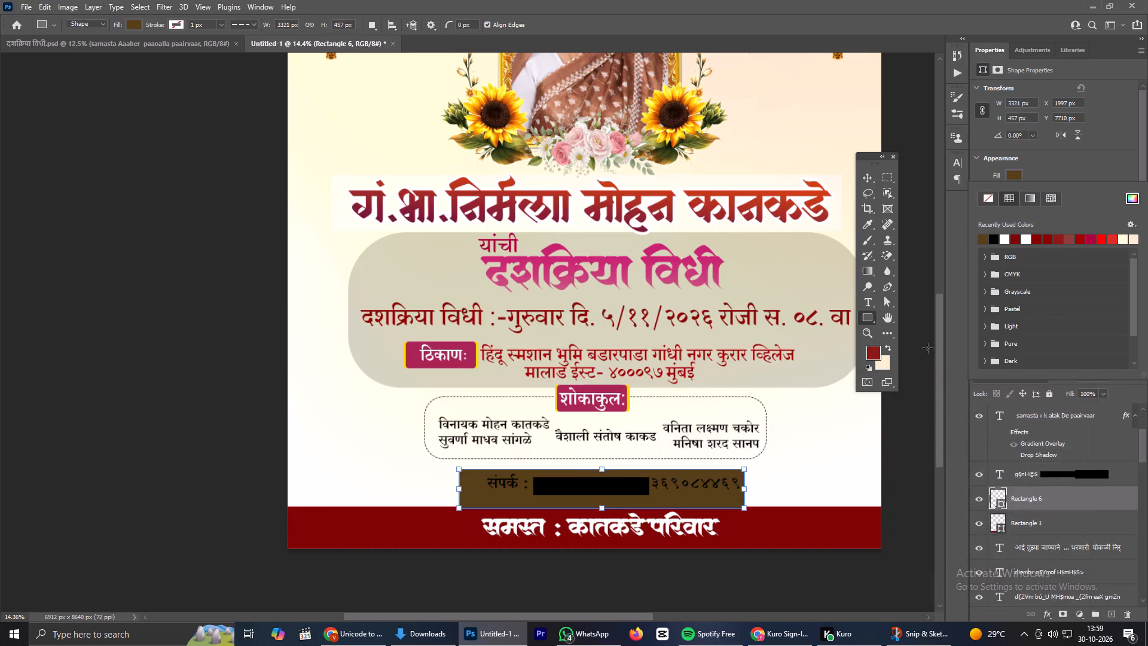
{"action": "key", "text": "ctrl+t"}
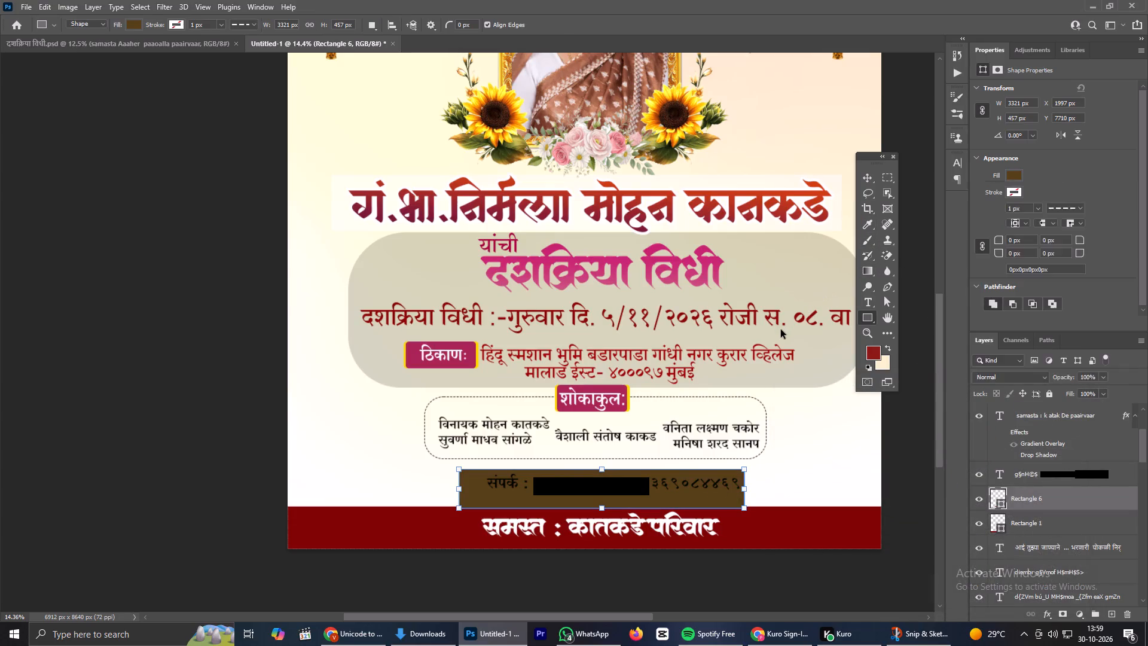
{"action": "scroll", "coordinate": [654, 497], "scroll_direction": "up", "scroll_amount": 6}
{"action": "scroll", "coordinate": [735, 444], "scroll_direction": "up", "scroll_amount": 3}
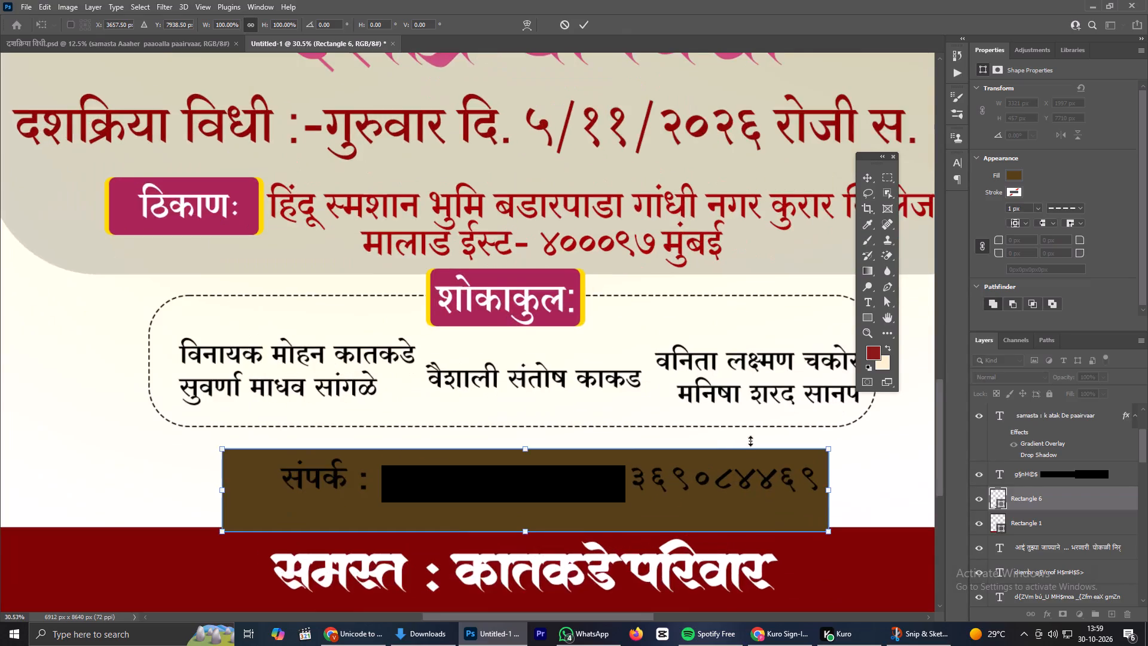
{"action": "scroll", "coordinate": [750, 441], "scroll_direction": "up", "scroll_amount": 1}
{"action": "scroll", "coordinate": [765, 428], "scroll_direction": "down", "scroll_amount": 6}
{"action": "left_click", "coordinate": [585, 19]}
Round only the brown rectangle's two upper corners, the right to about 399 px and the left to about 428 px.
{"action": "scroll", "coordinate": [1027, 353], "scroll_direction": "down", "scroll_amount": 2}
{"action": "left_click_drag", "start_coordinate": [1001, 240], "coordinate": [1002, 240]}
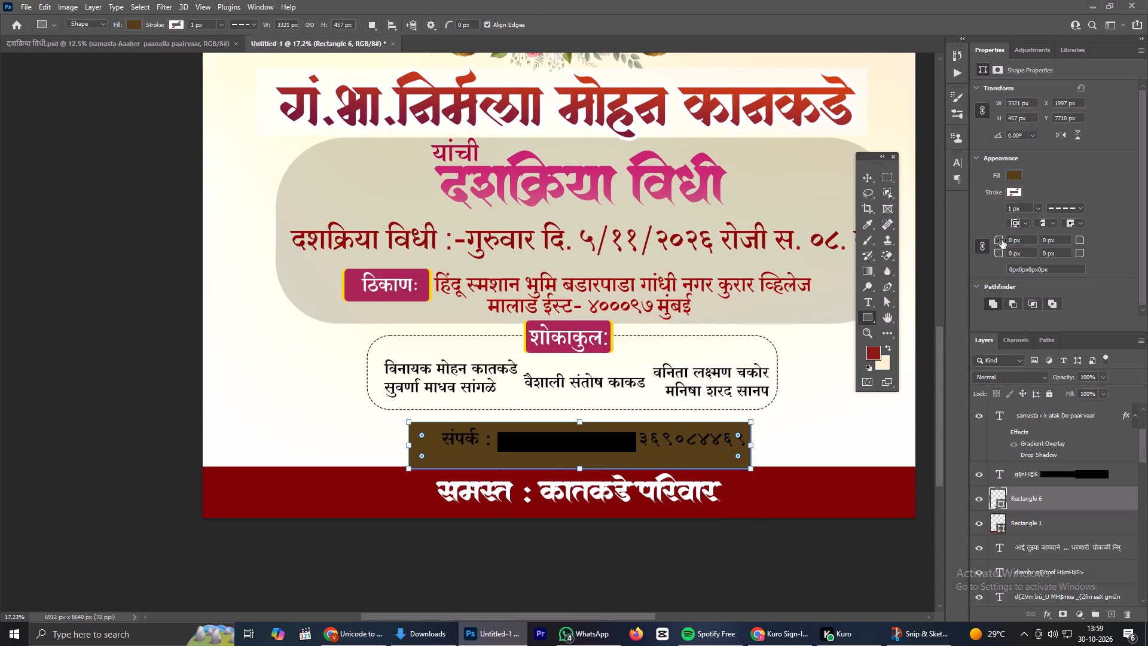
{"action": "left_click_drag", "start_coordinate": [1002, 240], "coordinate": [996, 245]}
{"action": "right_click", "coordinate": [1004, 240]}
{"action": "right_click", "coordinate": [1006, 240]}
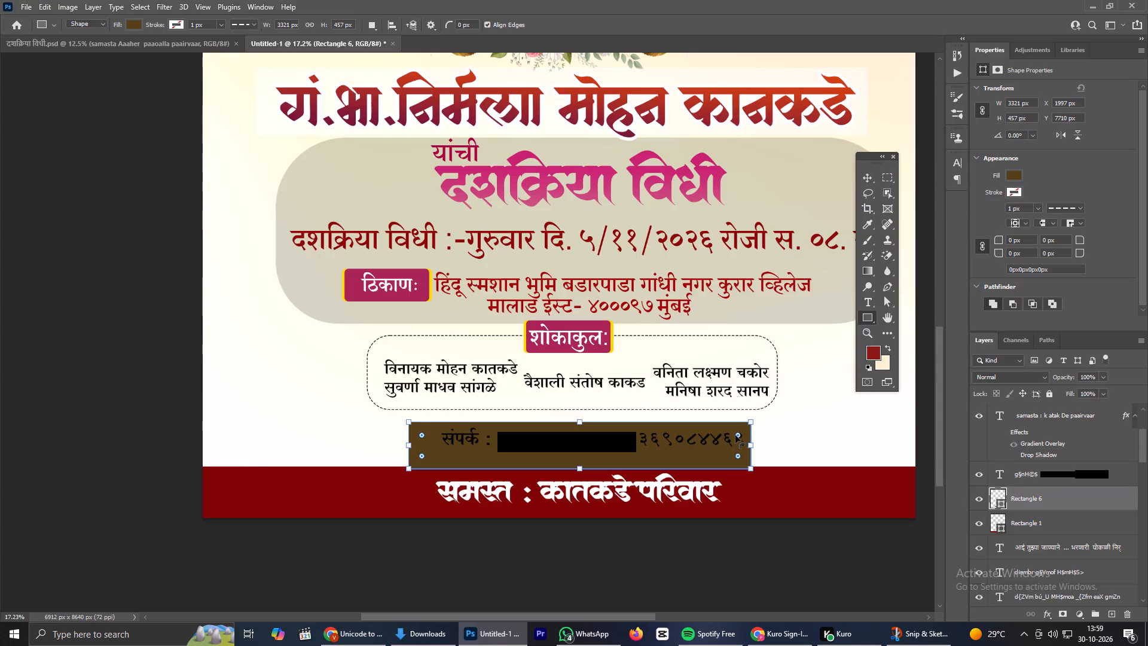
{"action": "left_click", "coordinate": [735, 435]}
{"action": "left_click_drag", "start_coordinate": [735, 435], "coordinate": [694, 467]}
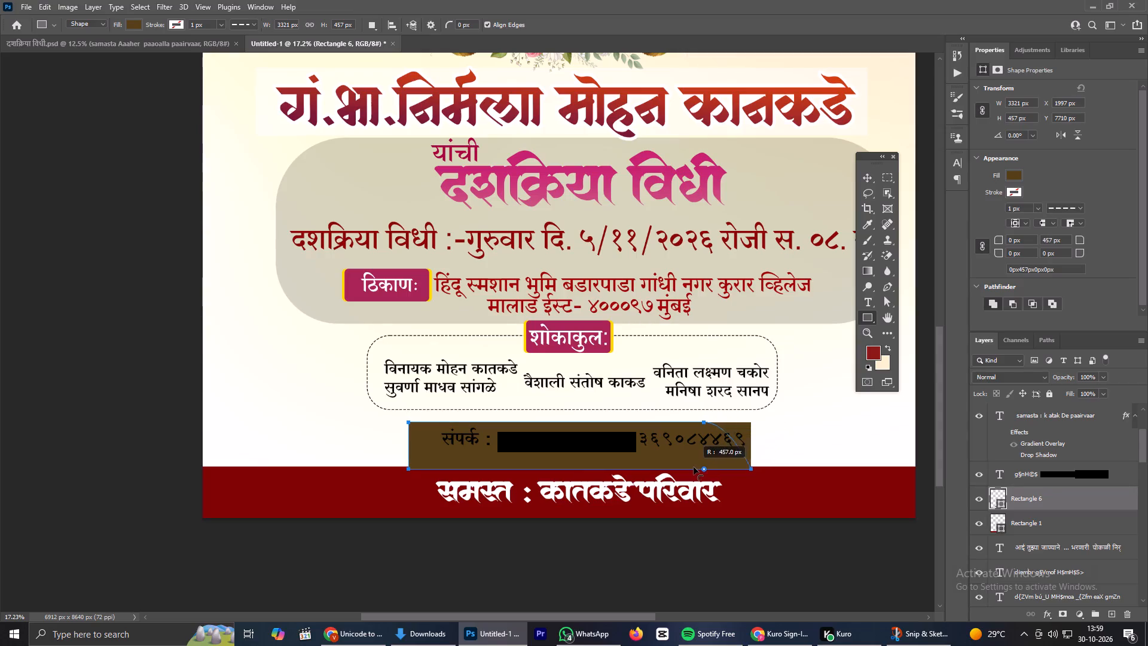
{"action": "left_click_drag", "start_coordinate": [694, 467], "coordinate": [699, 453]}
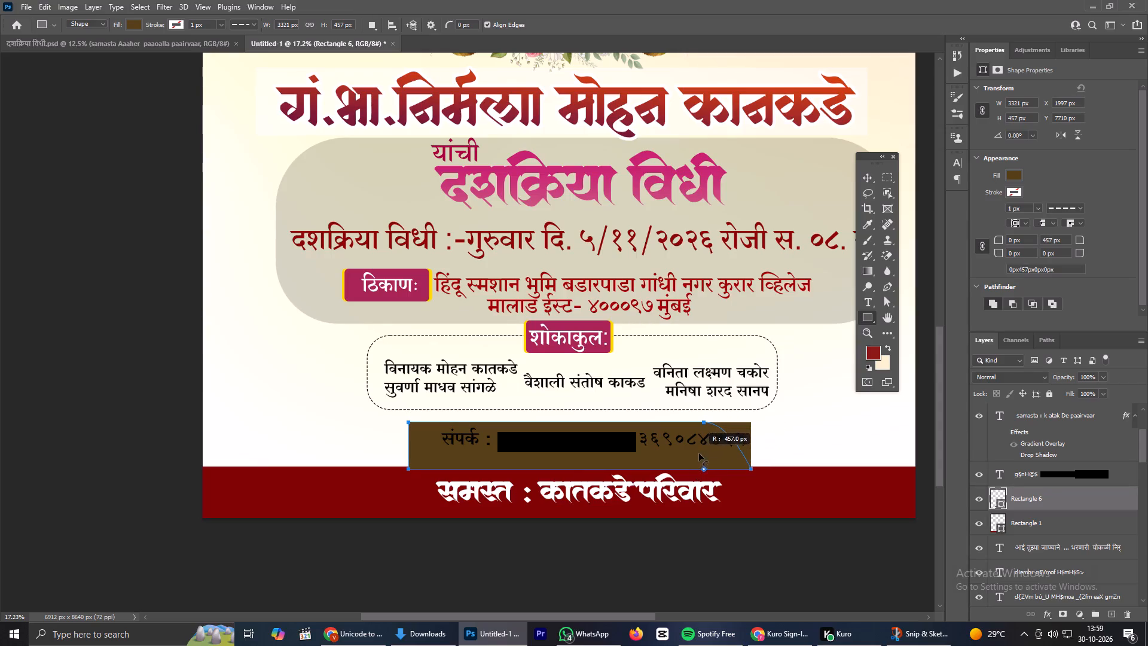
{"action": "left_click_drag", "start_coordinate": [699, 453], "coordinate": [710, 450]}
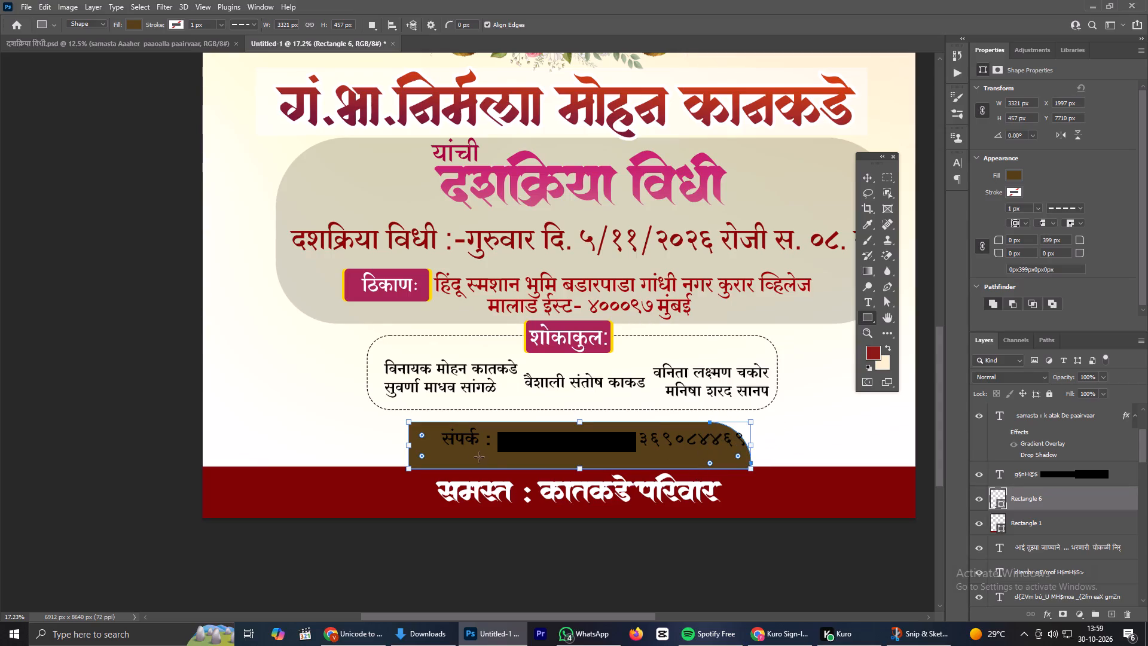
{"action": "left_click", "coordinate": [422, 437]}
{"action": "left_click_drag", "start_coordinate": [422, 437], "coordinate": [450, 444]}
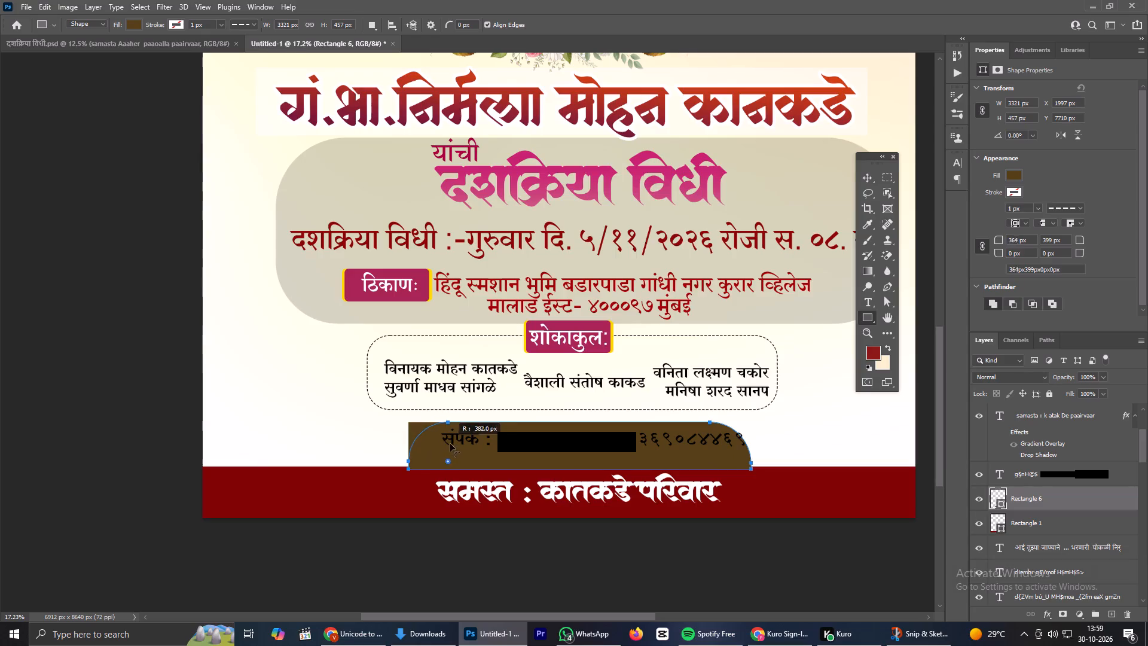
{"action": "left_click_drag", "start_coordinate": [450, 444], "coordinate": [453, 444]}
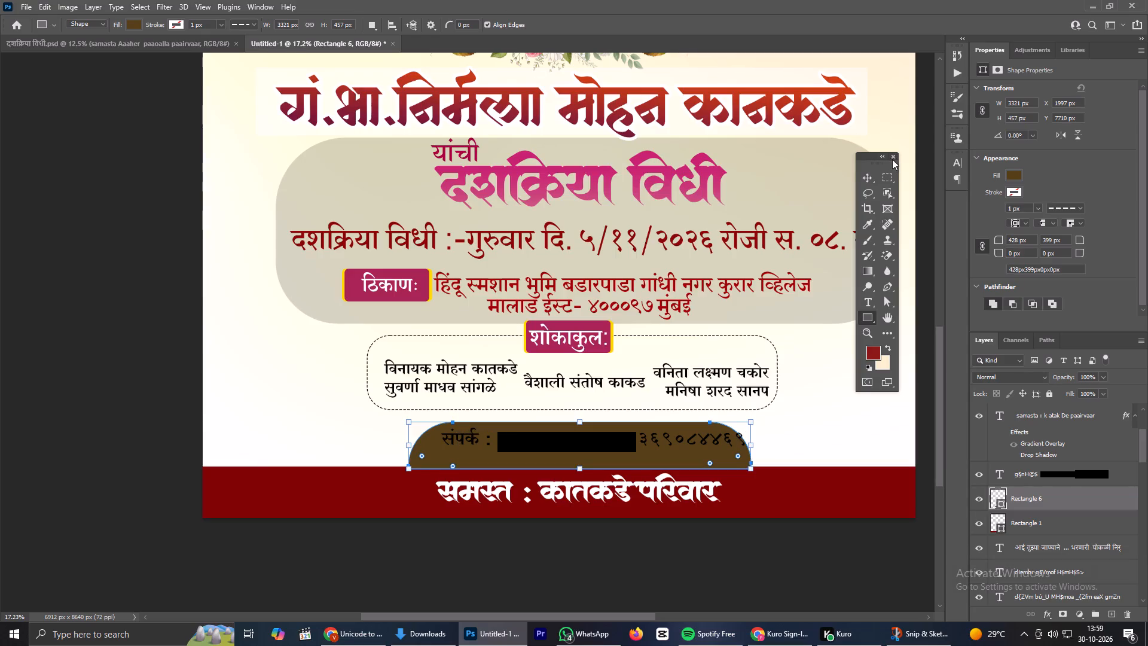
Move the संपर्क contact line to the middle of the brown shape, at about X 2211 px, Y 7830 px.
{"action": "left_click", "coordinate": [869, 182]}
{"action": "left_click_drag", "start_coordinate": [614, 438], "coordinate": [603, 446]}
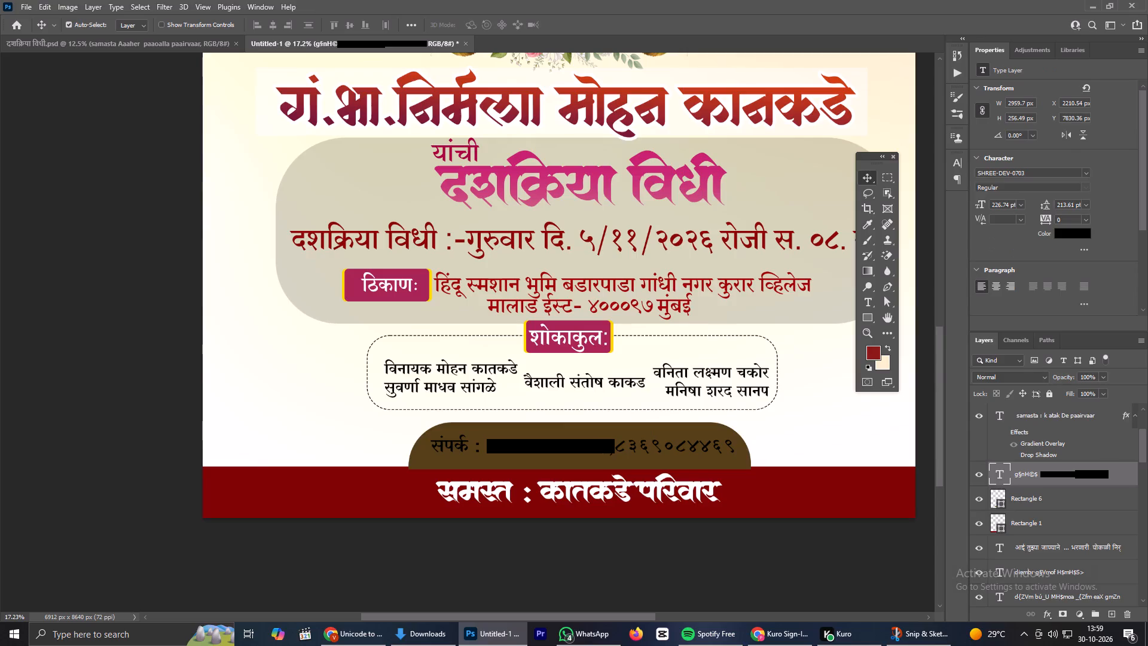
Set the संपर्क contact line's text colour to white (ffffff).
{"action": "scroll", "coordinate": [529, 435], "scroll_direction": "up", "scroll_amount": 1}
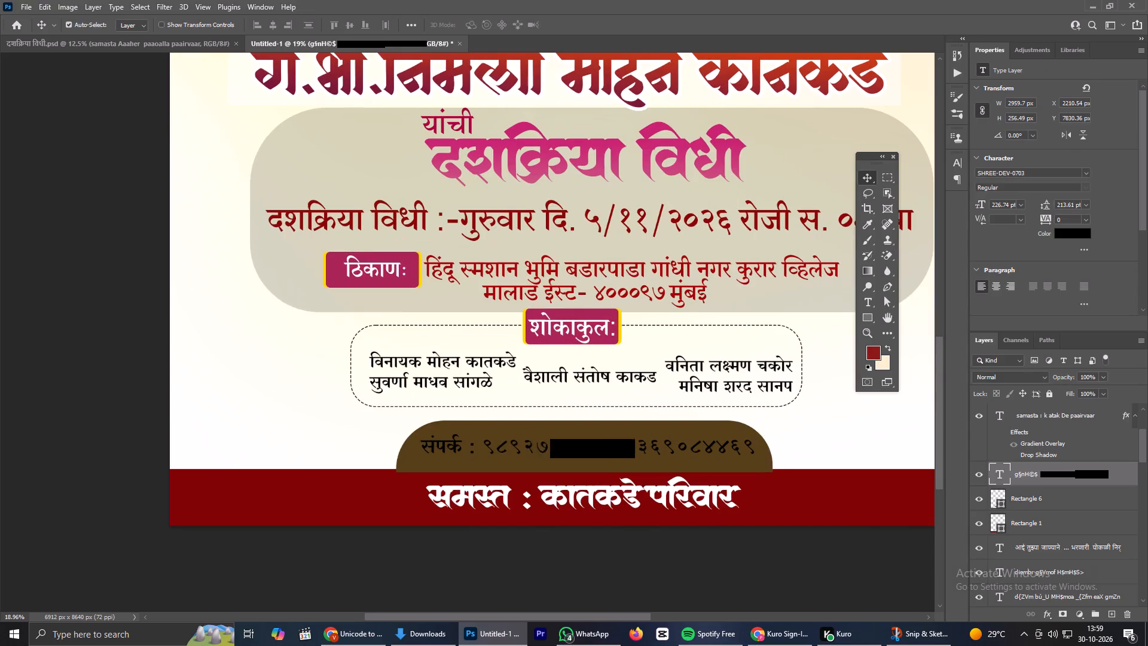
{"action": "scroll", "coordinate": [621, 443], "scroll_direction": "down", "scroll_amount": 1}
{"action": "left_click", "coordinate": [1075, 237]}
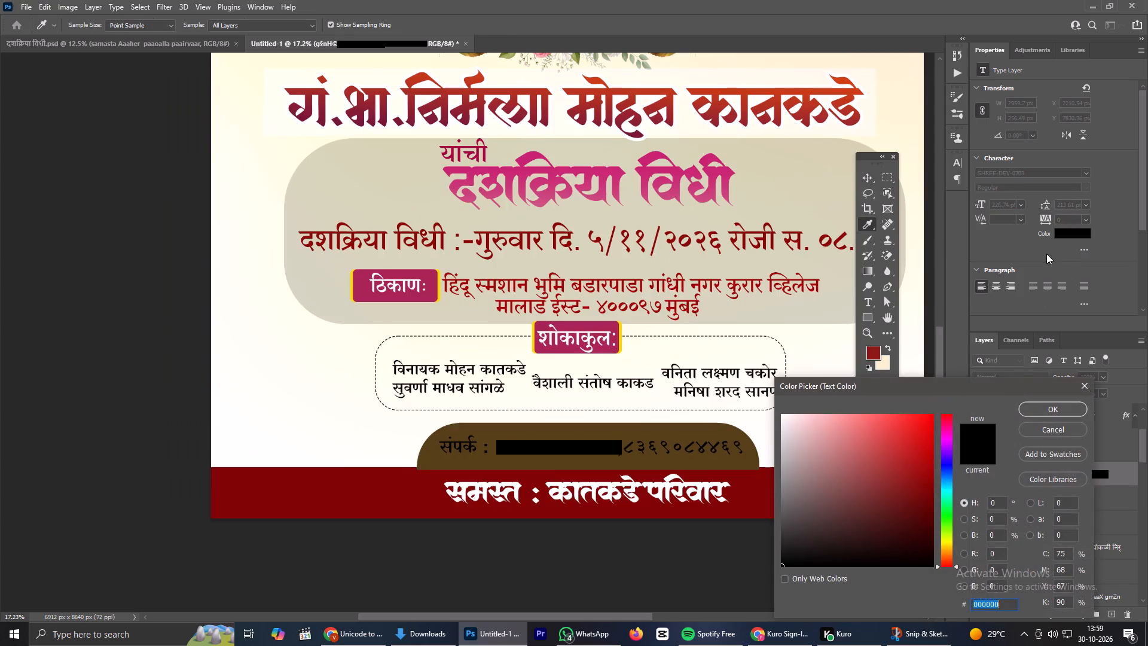
{"action": "left_click_drag", "start_coordinate": [831, 483], "coordinate": [621, 372]}
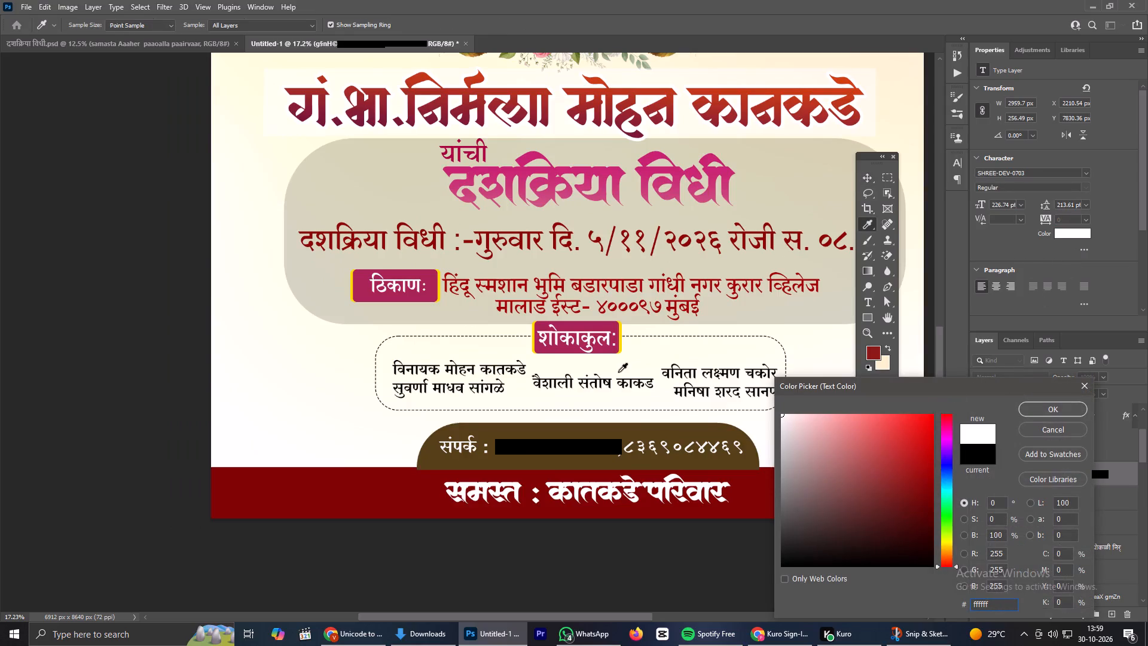
{"action": "left_click", "coordinate": [1028, 413]}
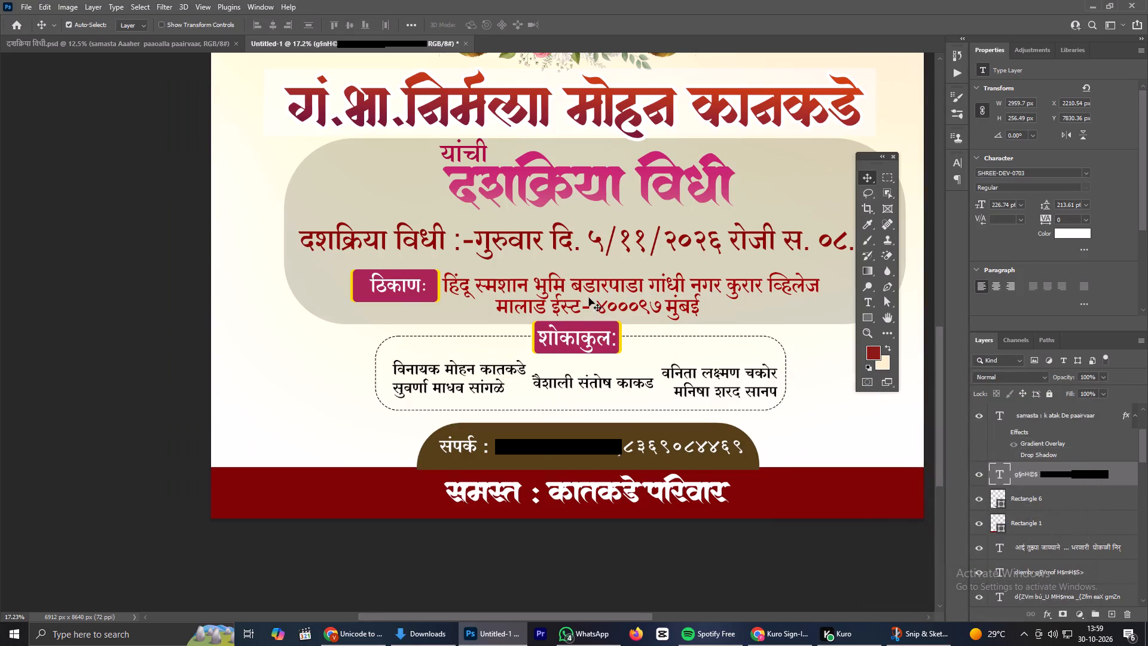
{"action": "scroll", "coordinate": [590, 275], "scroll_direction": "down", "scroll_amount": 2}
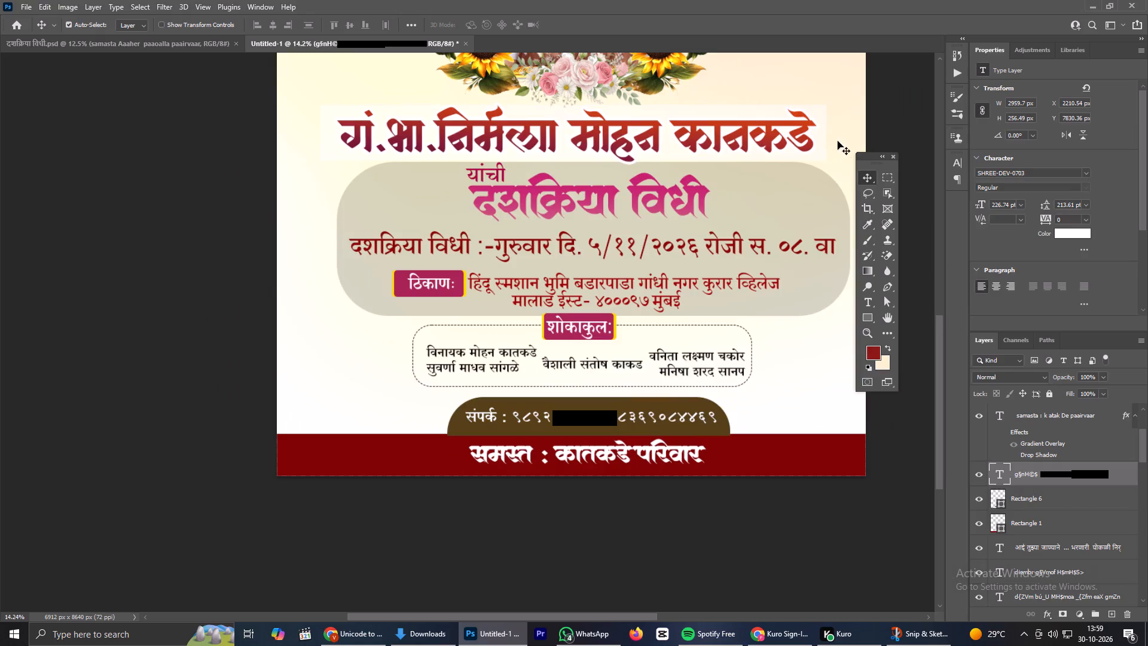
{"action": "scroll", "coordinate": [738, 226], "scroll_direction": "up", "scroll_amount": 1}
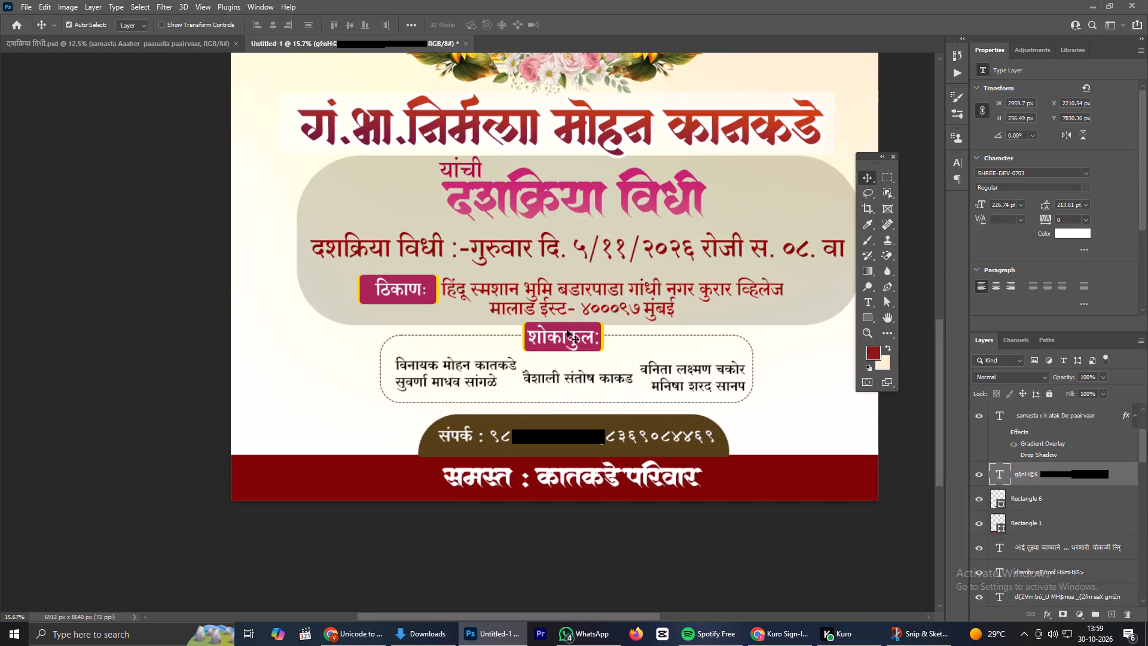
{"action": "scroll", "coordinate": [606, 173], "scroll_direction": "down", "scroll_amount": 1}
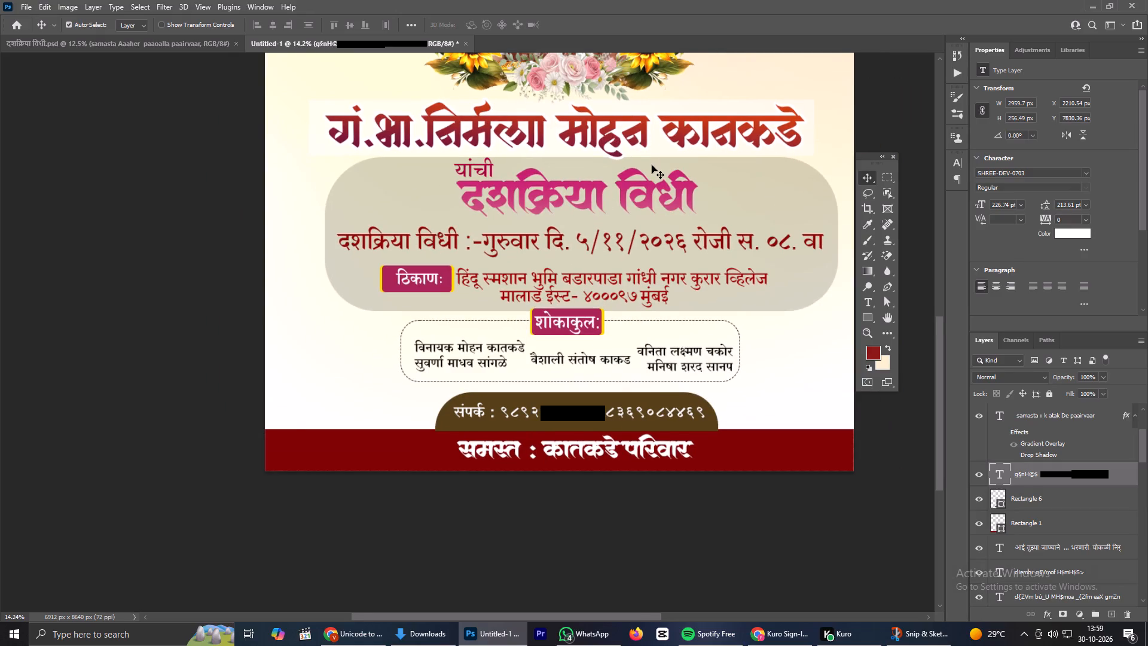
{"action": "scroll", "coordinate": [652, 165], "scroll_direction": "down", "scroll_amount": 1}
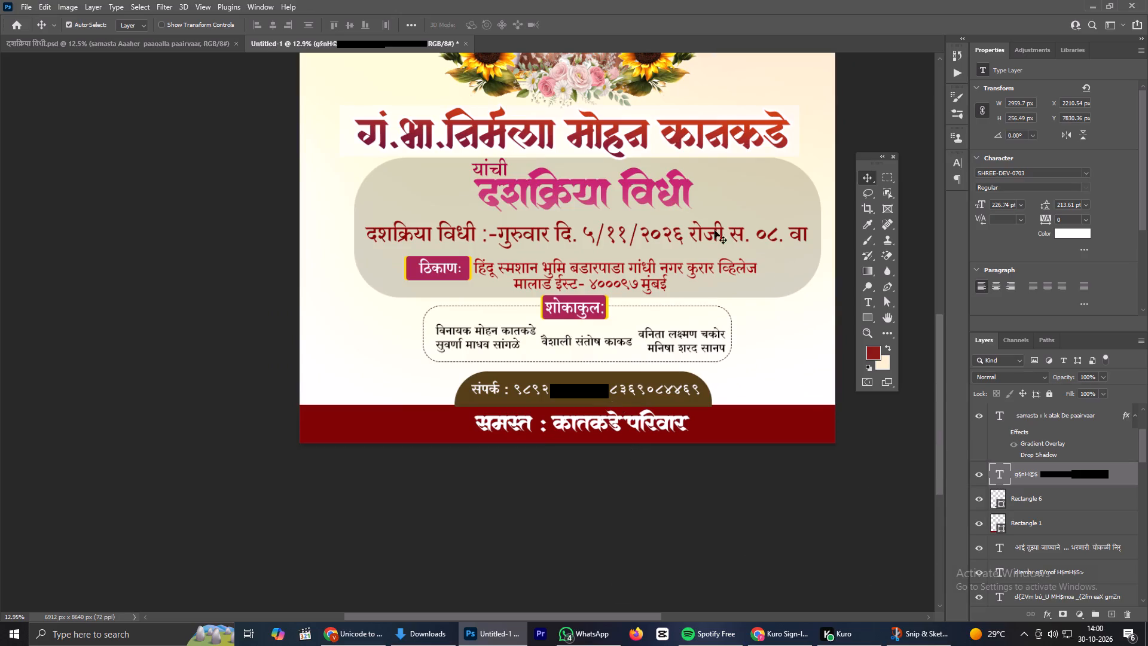
{"action": "left_click", "coordinate": [369, 645]}
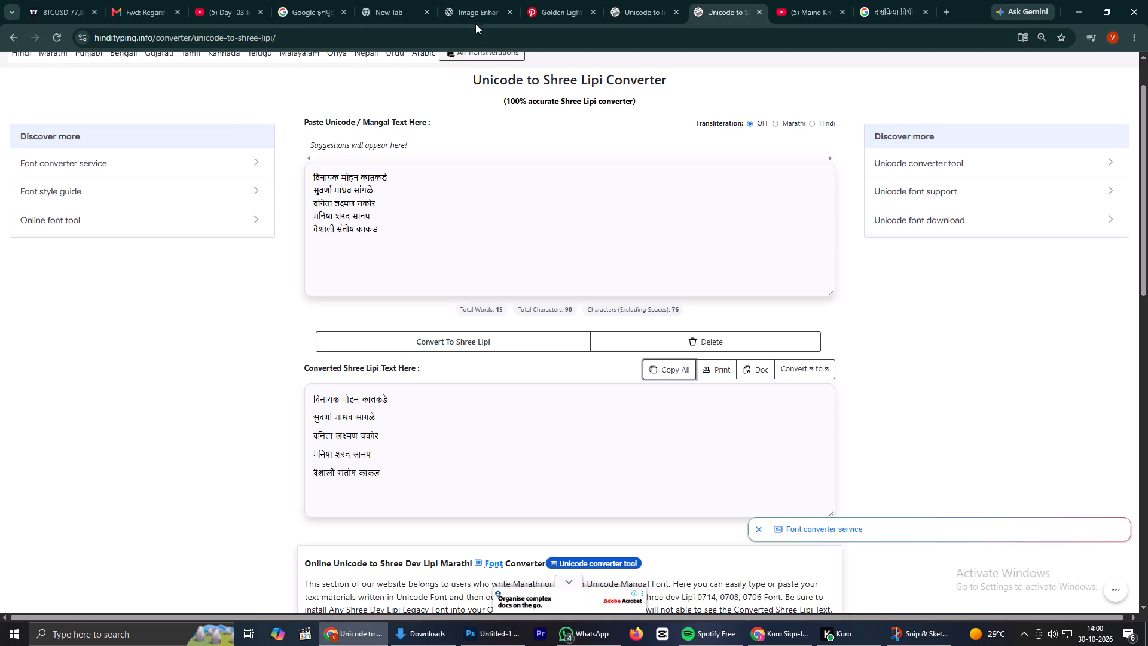
{"action": "left_click", "coordinate": [294, 0]}
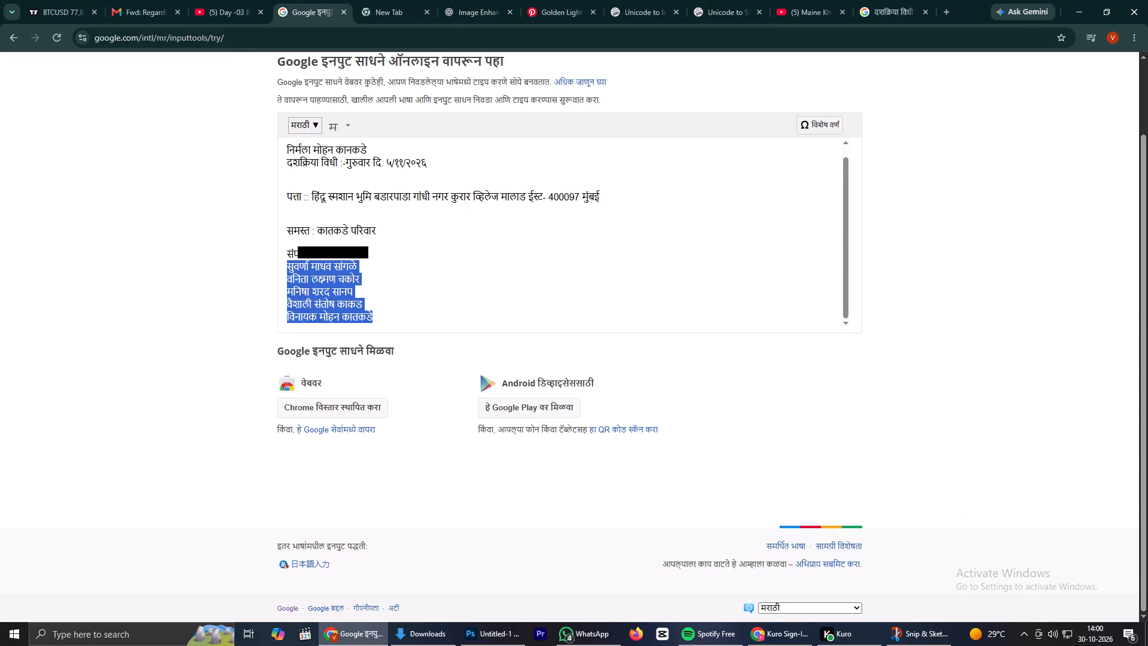
{"action": "left_click", "coordinate": [440, 259]}
{"action": "scroll", "coordinate": [417, 182], "scroll_direction": "up", "scroll_amount": 2}
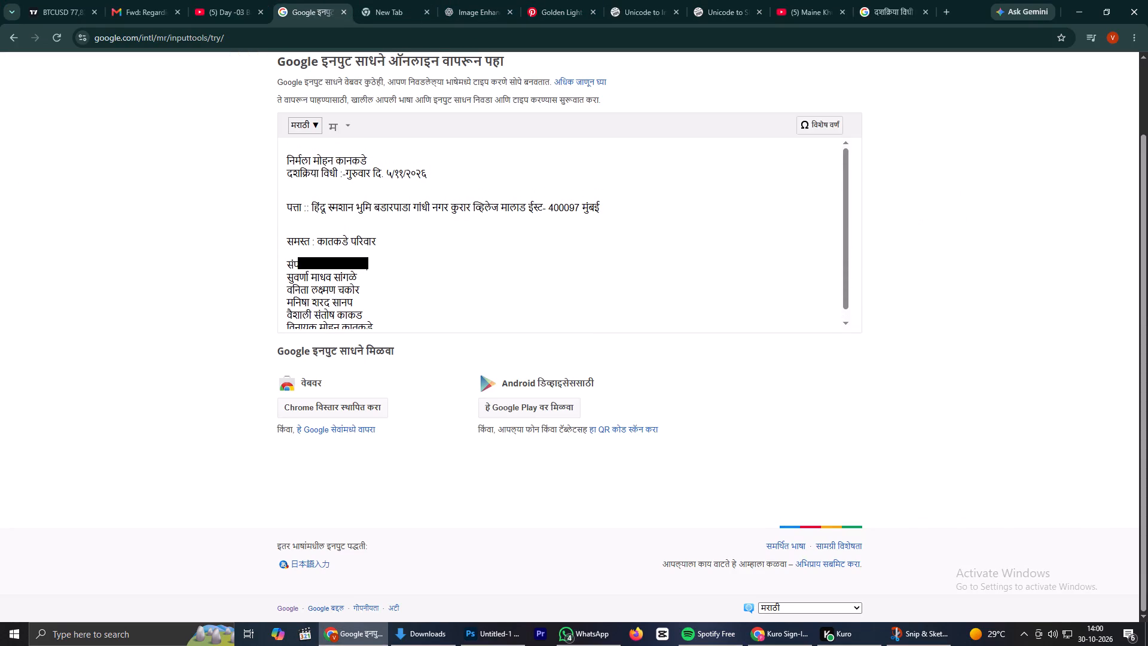
{"action": "double_click", "coordinate": [335, 165]}
{"action": "left_click", "coordinate": [338, 160]}
{"action": "double_click", "coordinate": [338, 160]}
{"action": "double_click", "coordinate": [338, 160]}
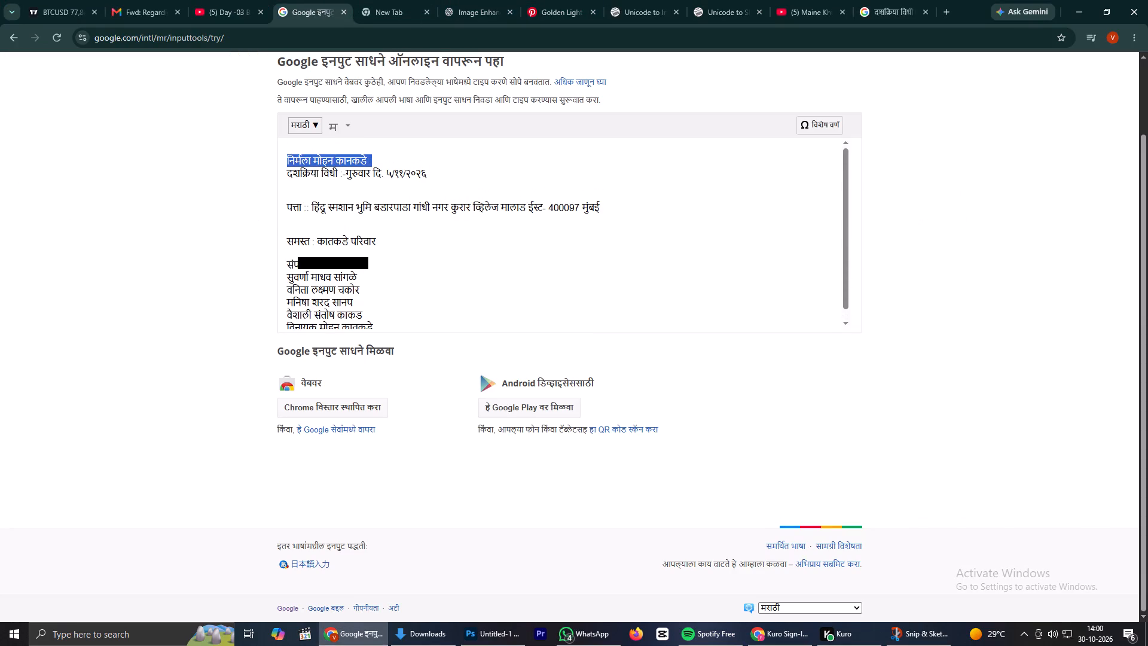
{"action": "left_click", "coordinate": [344, 163]}
{"action": "double_click", "coordinate": [344, 163]}
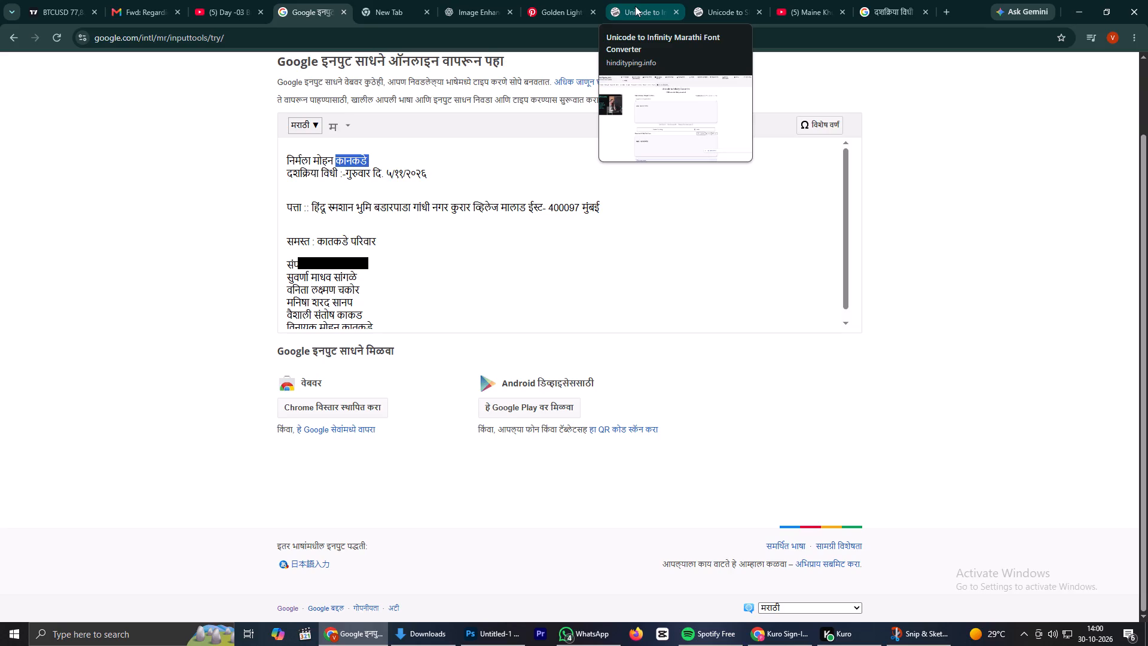
{"action": "type", "text": "katkade"}
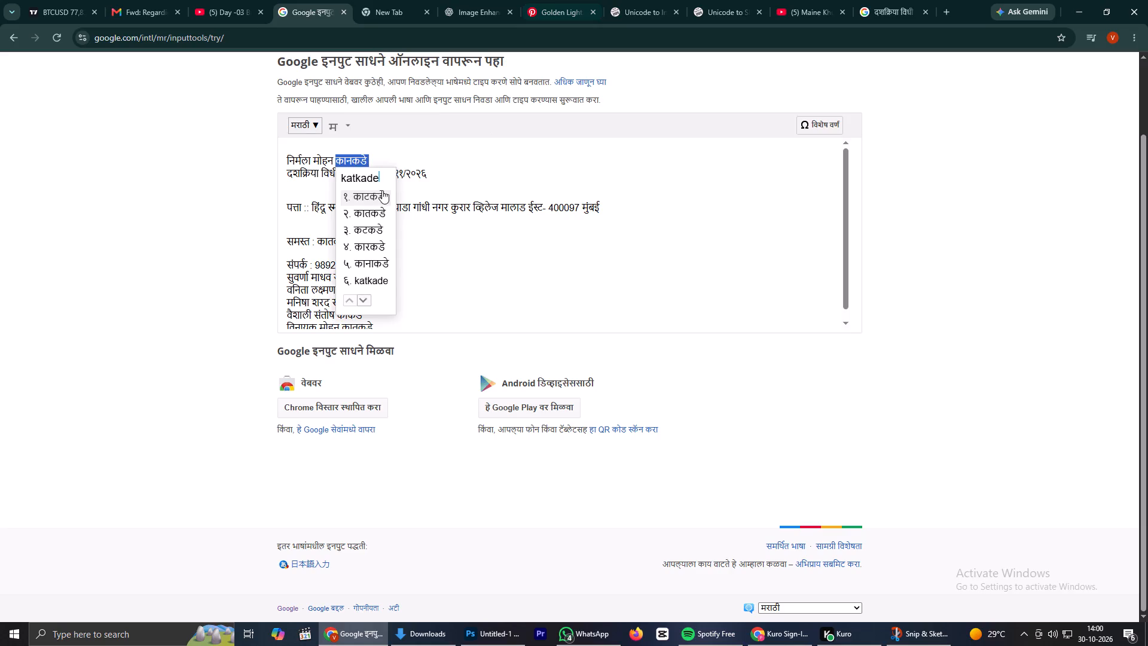
{"action": "left_click", "coordinate": [377, 195]}
{"action": "scroll", "coordinate": [389, 265], "scroll_direction": "down", "scroll_amount": 1}
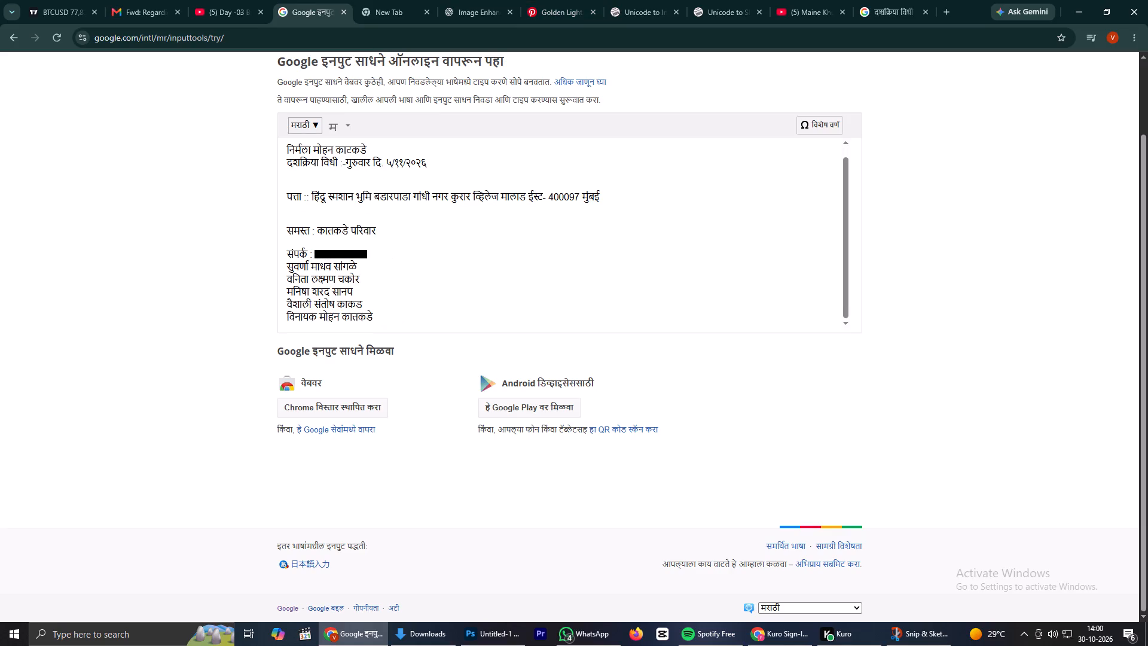
{"action": "left_click_drag", "start_coordinate": [341, 318], "coordinate": [393, 324]}
{"action": "key", "text": "ctrl+c"}
{"action": "double_click", "coordinate": [359, 148]}
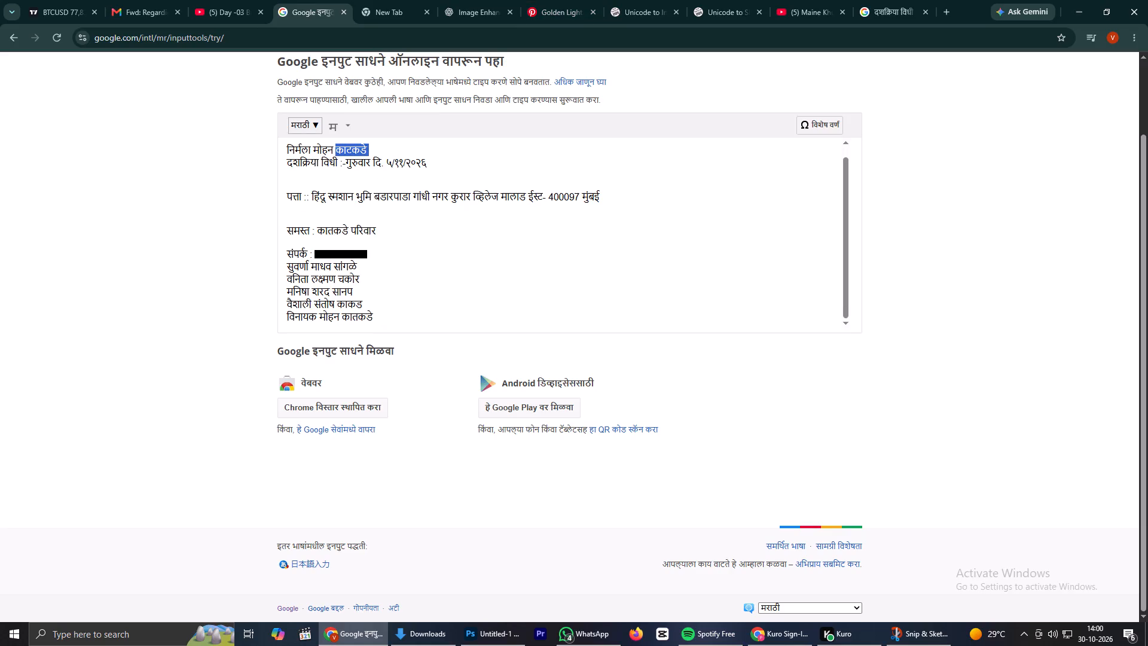
{"action": "key", "text": "ctrl+v"}
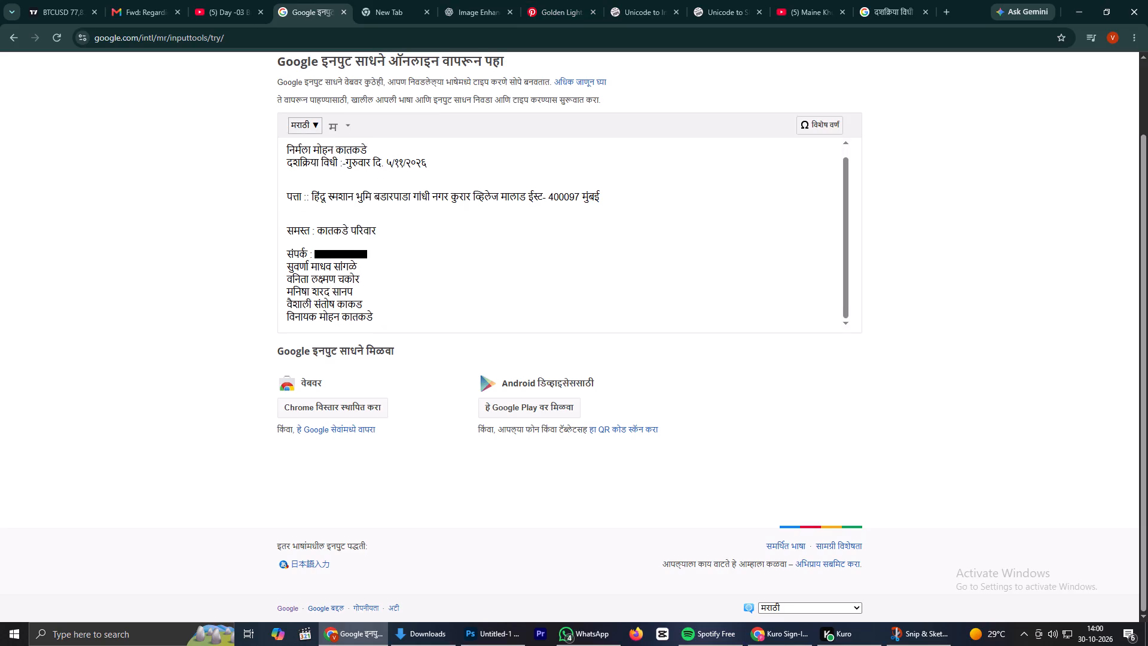
Convert the corrected top name line with the Unicode to Infinity converter and copy the converted text.
{"action": "left_click_drag", "start_coordinate": [369, 145], "coordinate": [286, 157]}
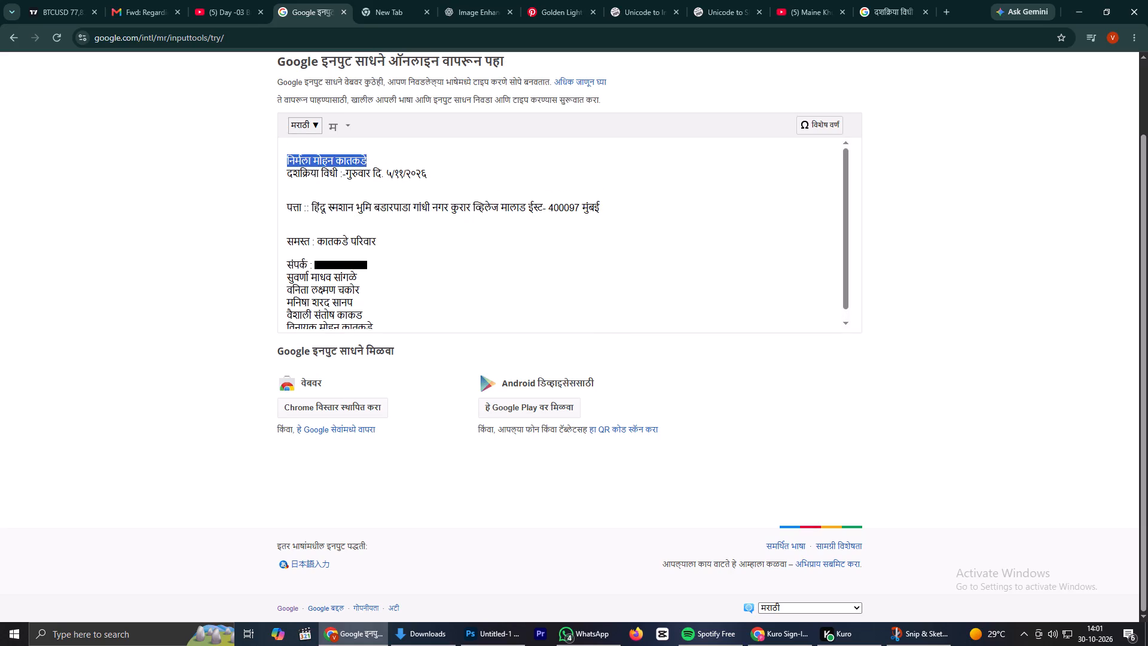
{"action": "left_click_drag", "start_coordinate": [286, 157], "coordinate": [285, 157]}
{"action": "key", "text": "ctrl+c"}
{"action": "left_click", "coordinate": [625, 0]}
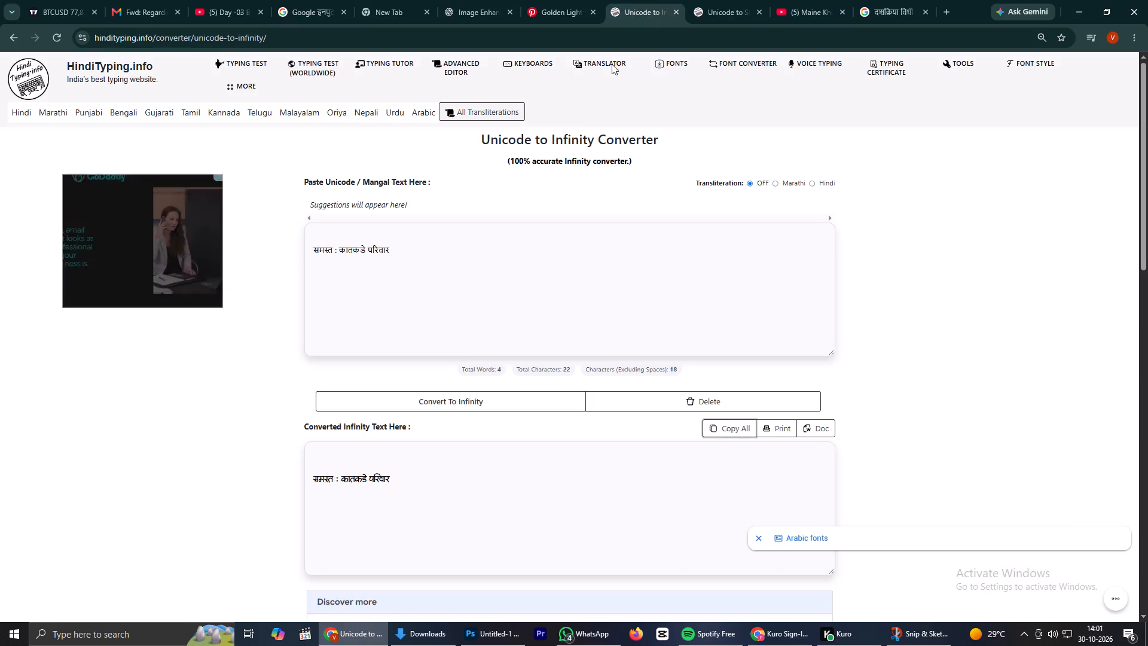
{"action": "left_click_drag", "start_coordinate": [590, 206], "coordinate": [327, 239]}
{"action": "left_click_drag", "start_coordinate": [450, 269], "coordinate": [184, 240]}
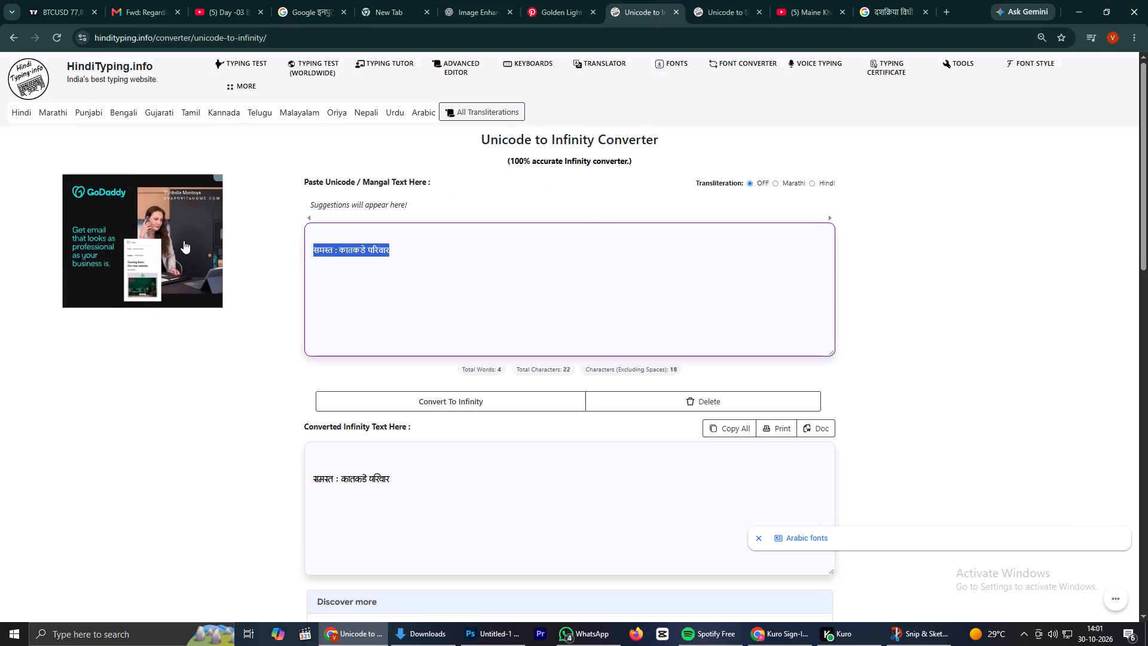
{"action": "key", "text": "ctrl+v"}
{"action": "left_click", "coordinate": [398, 384]}
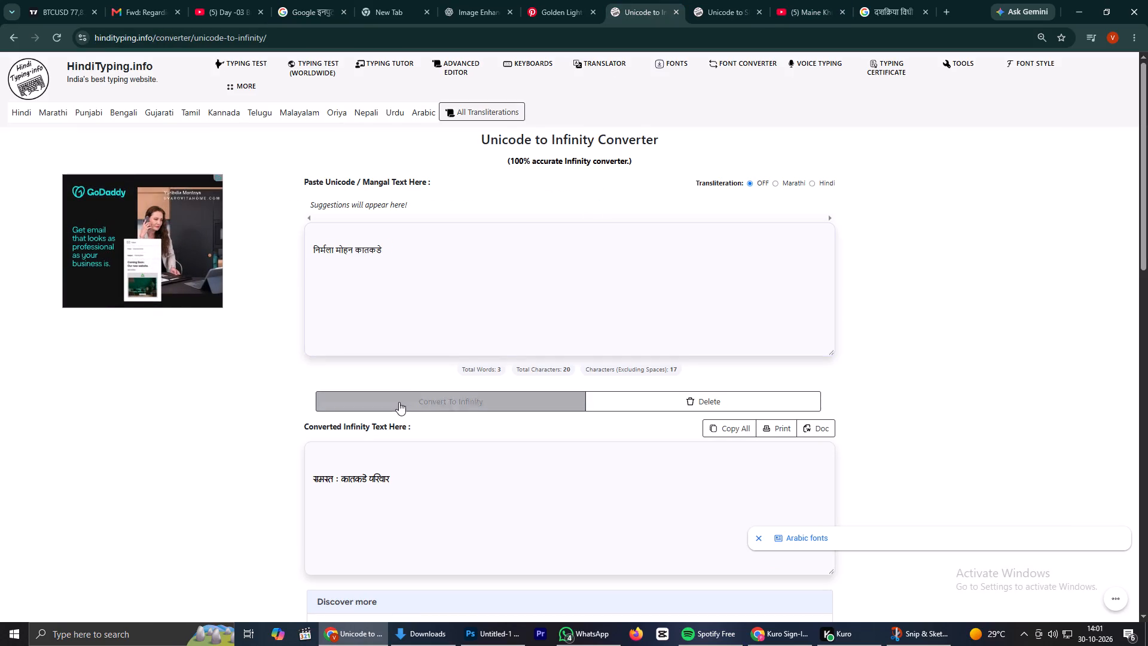
{"action": "left_click", "coordinate": [399, 402]}
{"action": "left_click", "coordinate": [711, 425]}
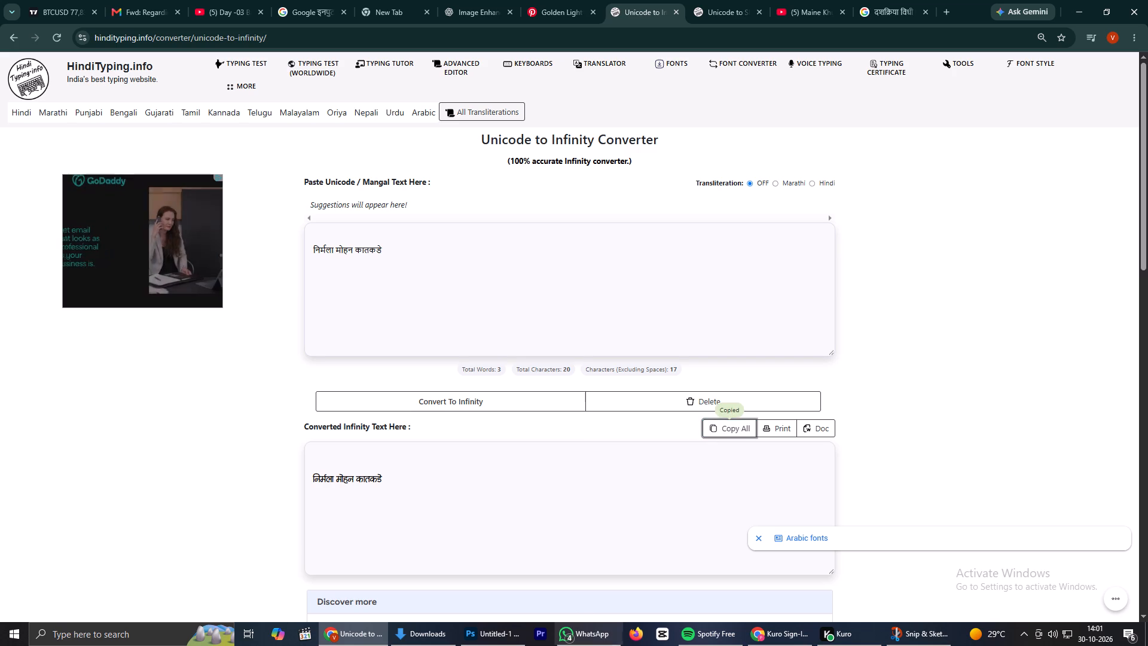
In Photoshop, replace the heading name after गं.भा. with the converted text, removing the line break and the extra vowel stroke after the first name.
{"action": "left_click", "coordinate": [477, 645]}
{"action": "double_click", "coordinate": [503, 121]}
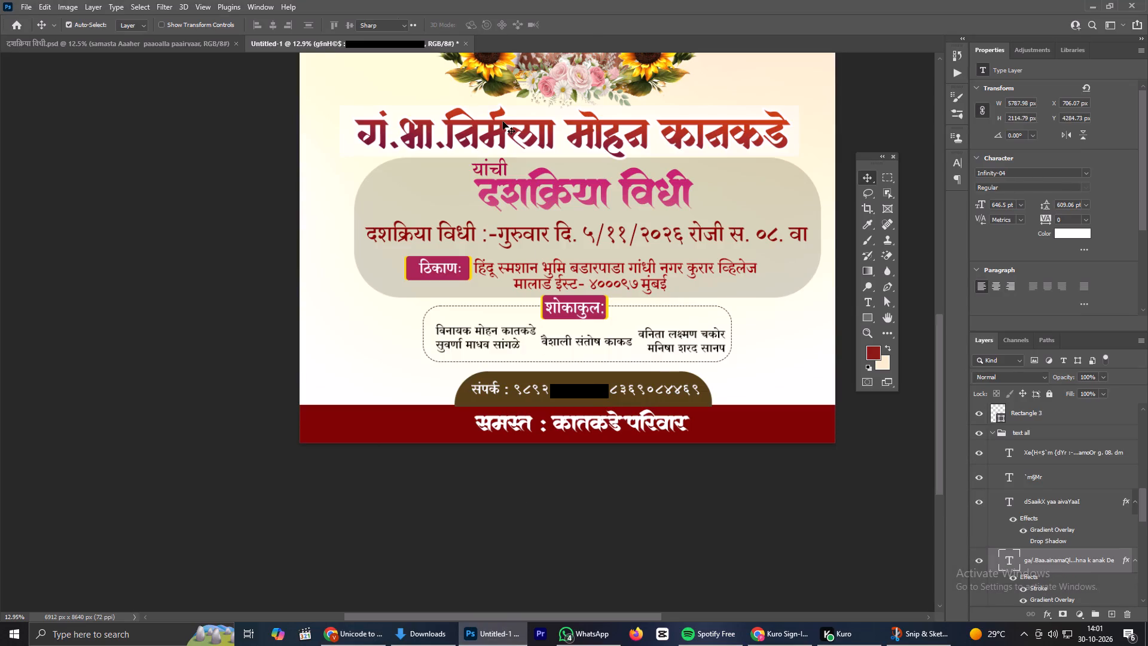
{"action": "left_click_drag", "start_coordinate": [441, 139], "coordinate": [582, 155]}
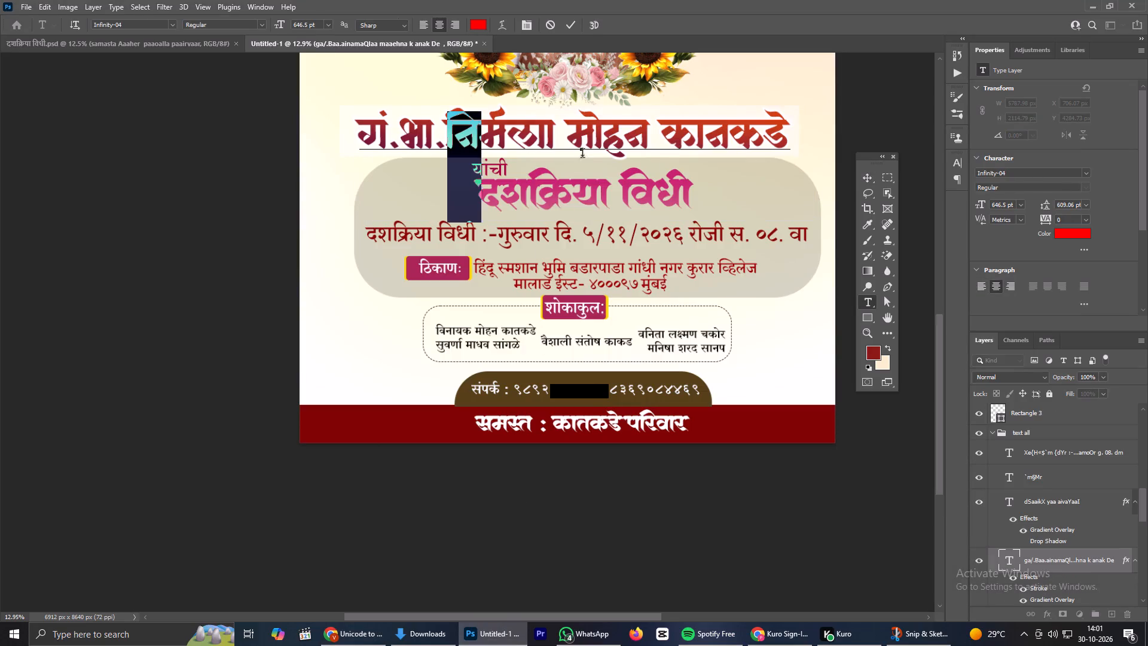
{"action": "left_click_drag", "start_coordinate": [582, 155], "coordinate": [734, 164]}
{"action": "key", "text": "ctrl+b"}
{"action": "key", "text": "ctrl+b"}
{"action": "key", "text": "ctrl+b"}
{"action": "key", "text": "ctrl+b"}
{"action": "key", "text": "ctrl+b"}
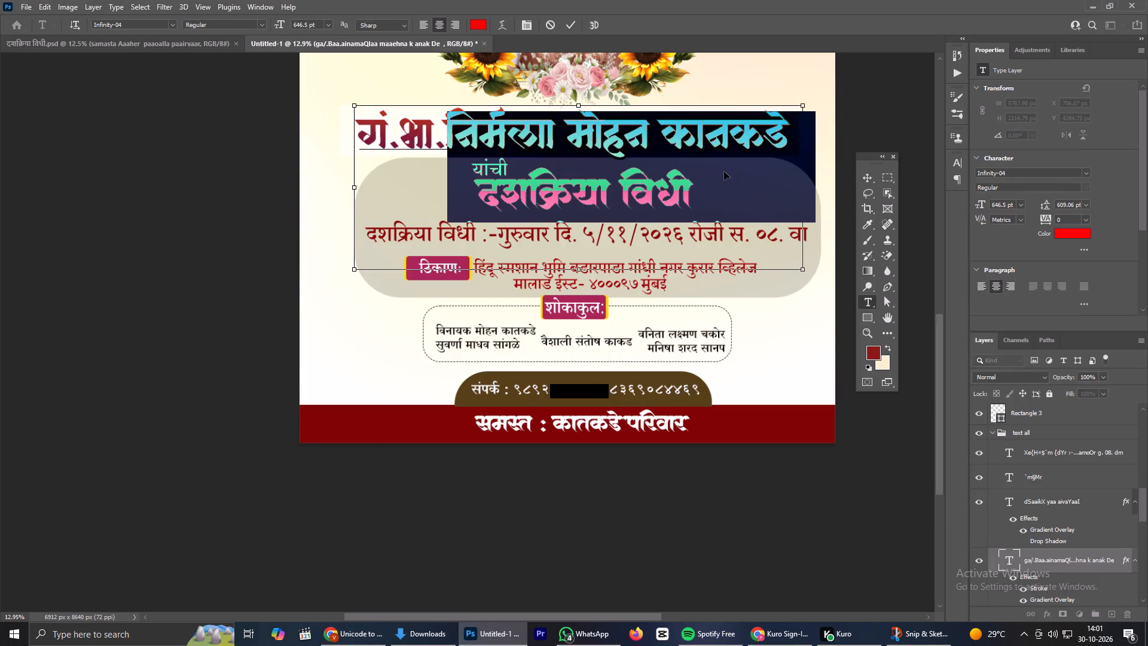
{"action": "key", "text": "ctrl+v"}
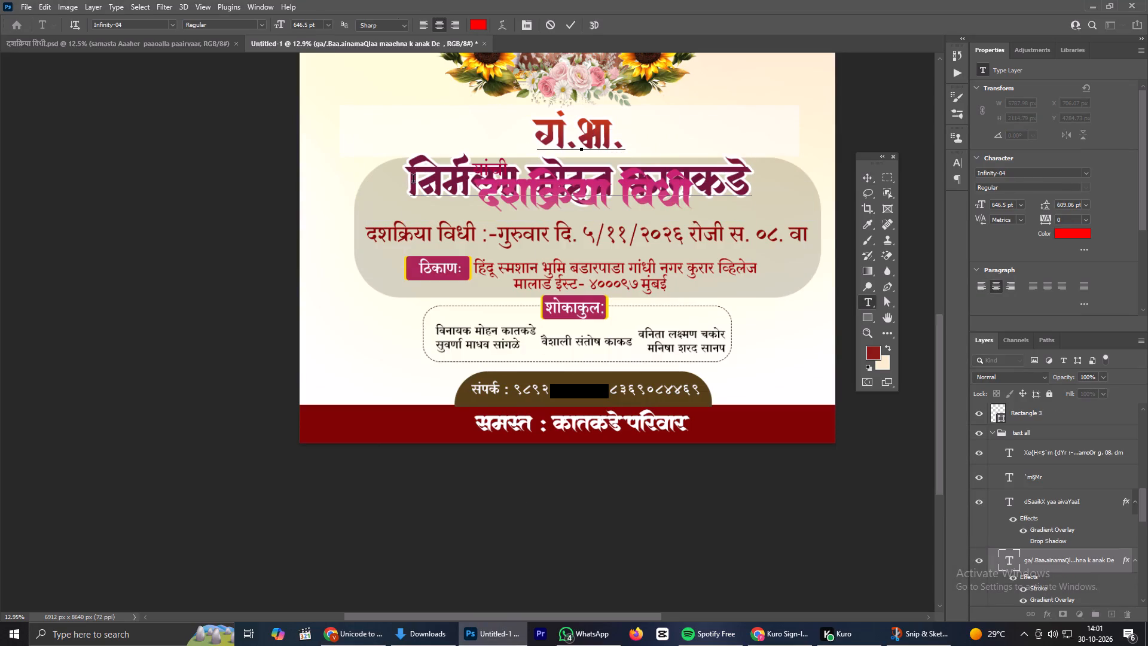
{"action": "left_click", "coordinate": [413, 181]}
{"action": "key", "text": "BackSpace"}
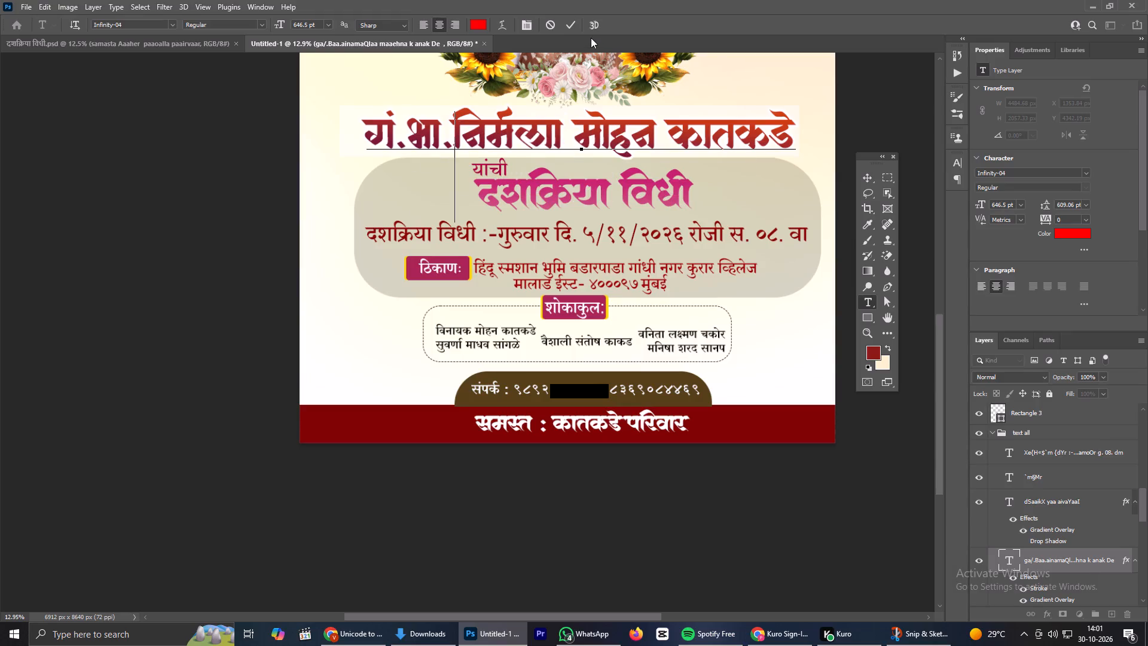
{"action": "left_click", "coordinate": [561, 141]}
{"action": "key", "text": "BackSpace"}
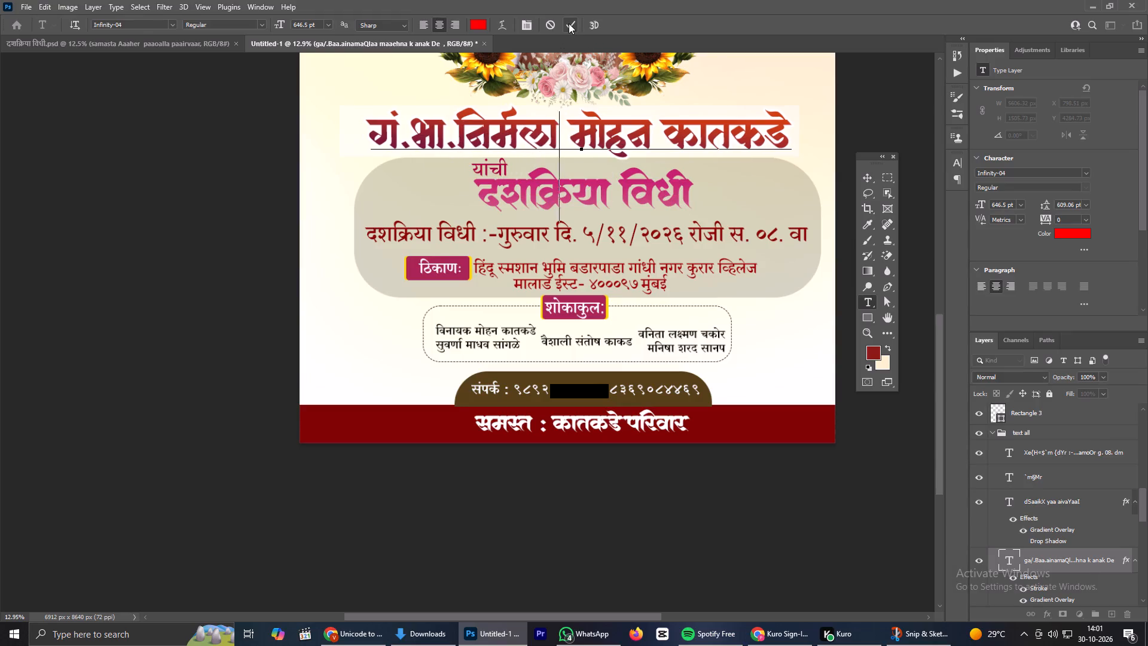
{"action": "left_click", "coordinate": [569, 23]}
Move the brown rounded tab behind the संपर्क line to about X 2007 px, Y 7685 px, sitting against the footer.
{"action": "scroll", "coordinate": [487, 240], "scroll_direction": "down", "scroll_amount": 5}
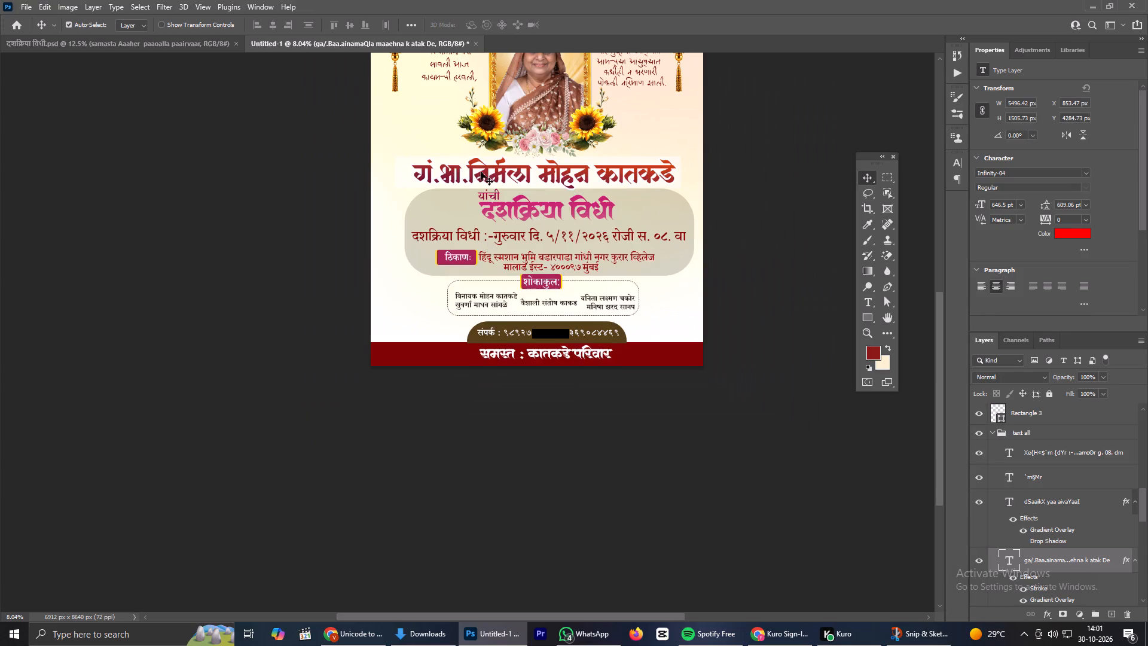
{"action": "scroll", "coordinate": [469, 251], "scroll_direction": "up", "scroll_amount": 2}
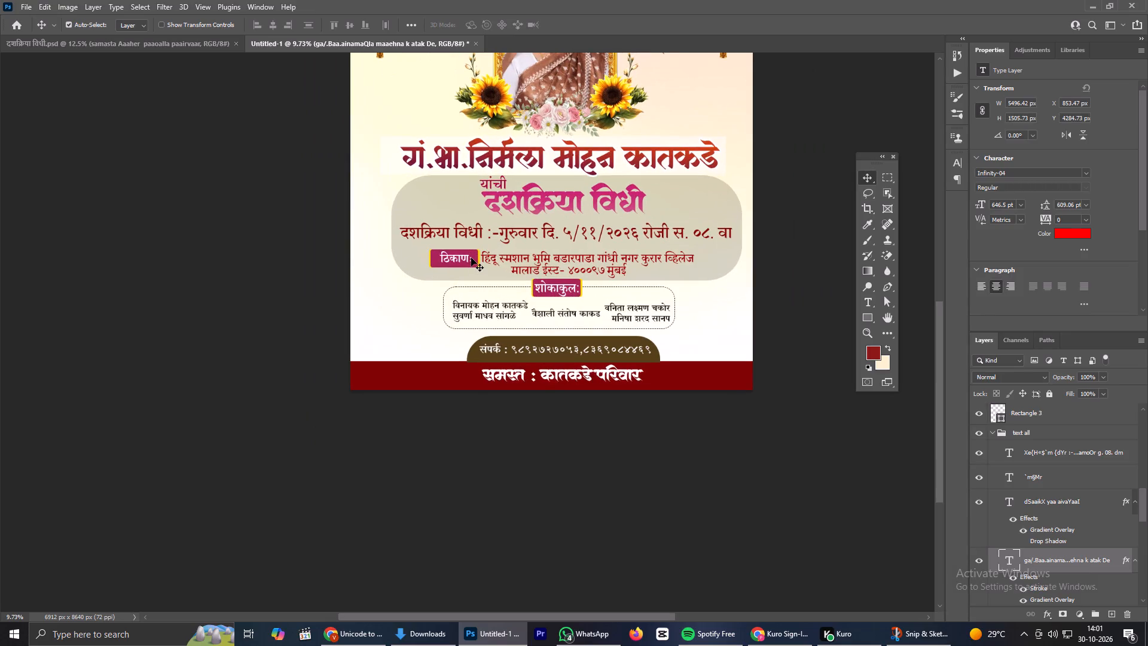
{"action": "scroll", "coordinate": [471, 258], "scroll_direction": "up", "scroll_amount": 3}
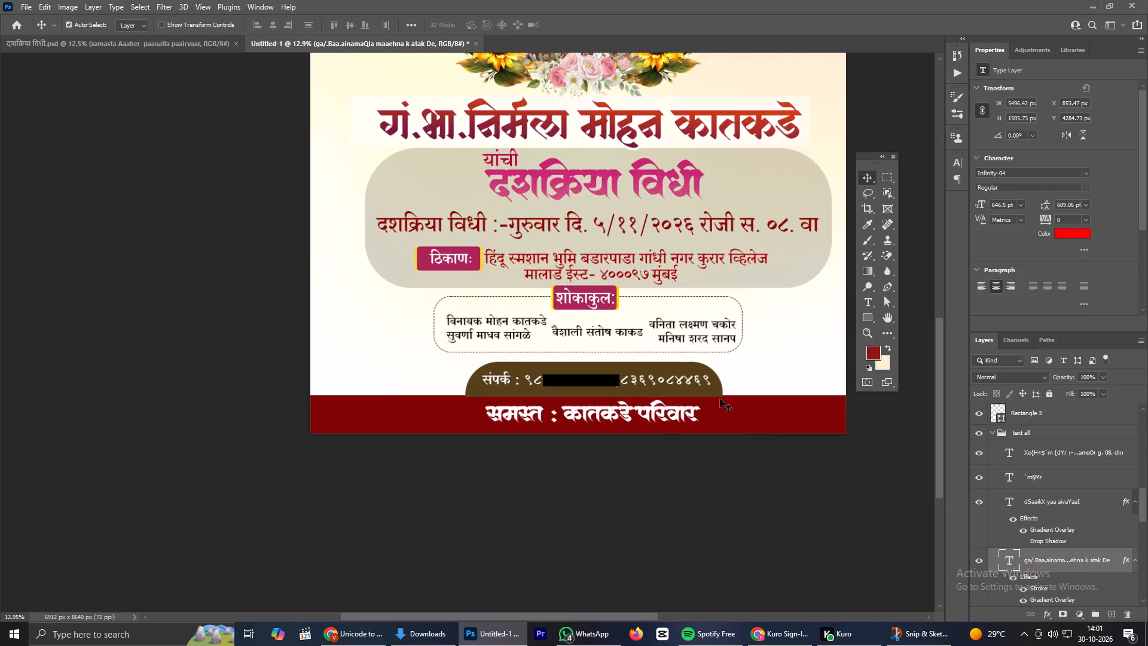
{"action": "left_click", "coordinate": [714, 392]}
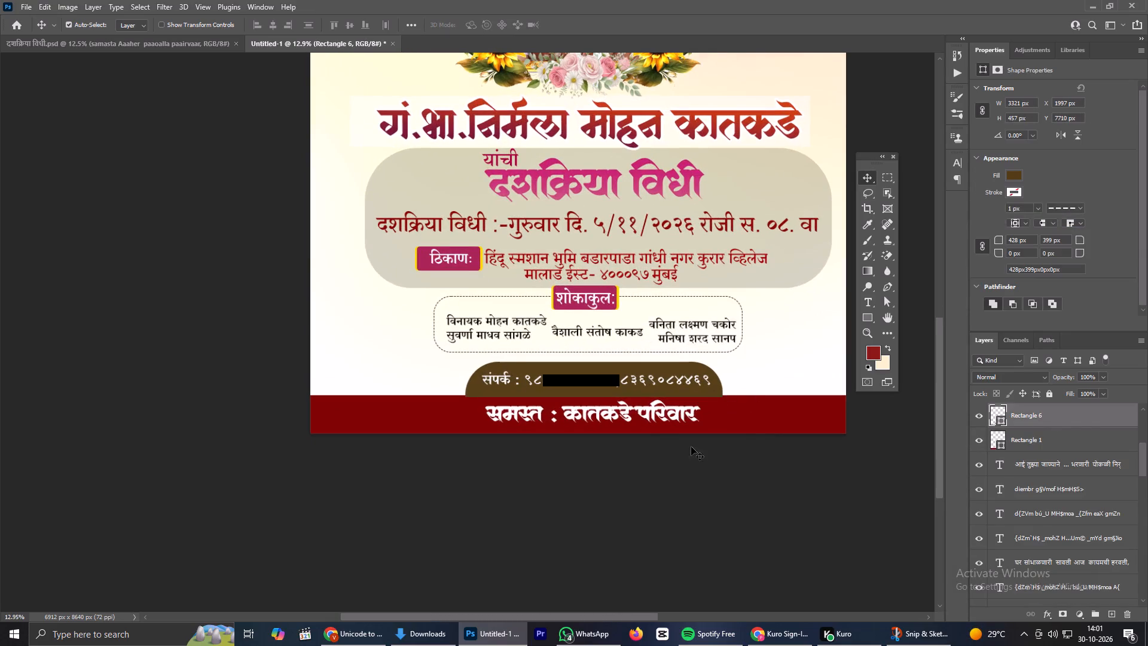
{"action": "scroll", "coordinate": [652, 402], "scroll_direction": "up", "scroll_amount": 4}
{"action": "left_click", "coordinate": [719, 389]}
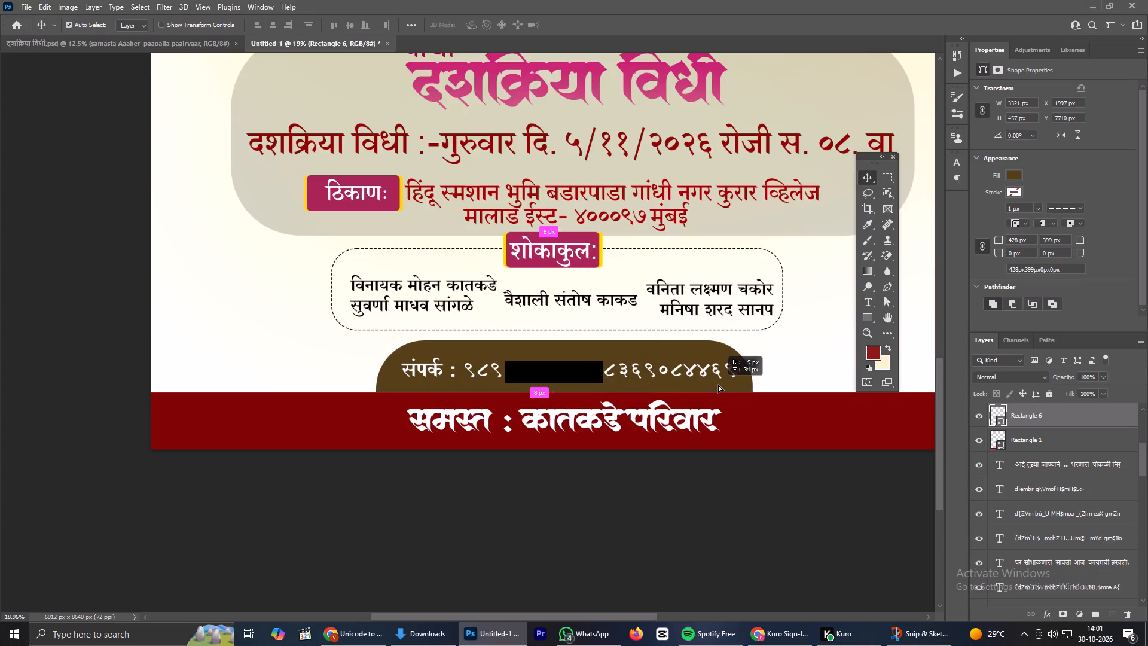
{"action": "key", "text": "Down"}
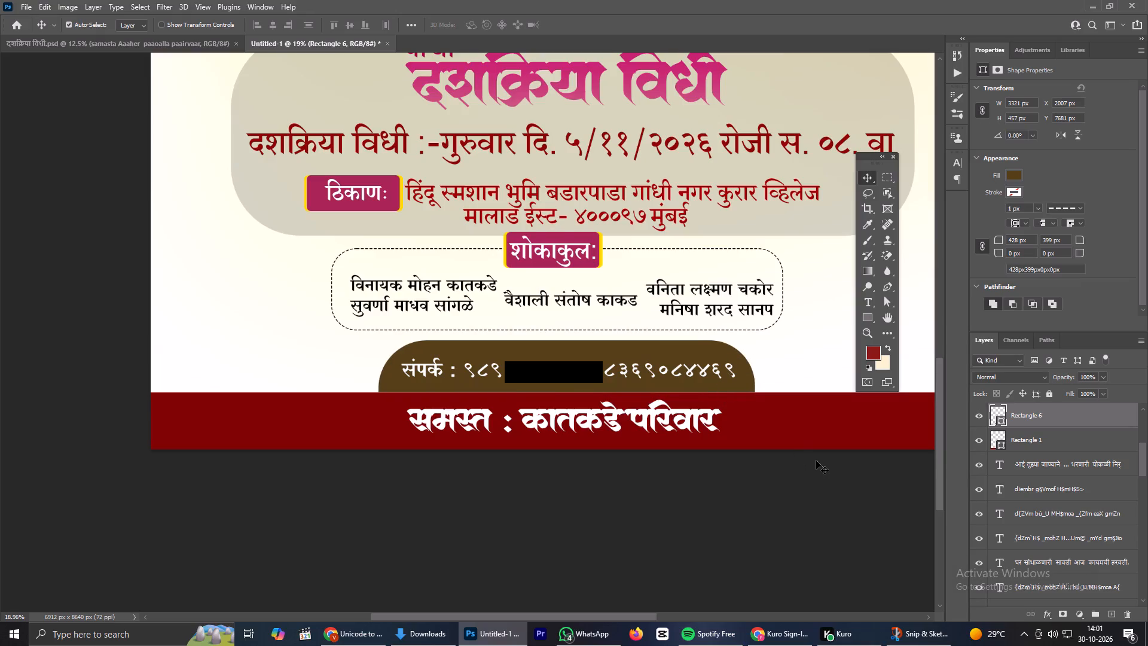
{"action": "key", "text": "Down"}
{"action": "key", "text": "Down"}
{"action": "key", "text": "Up"}
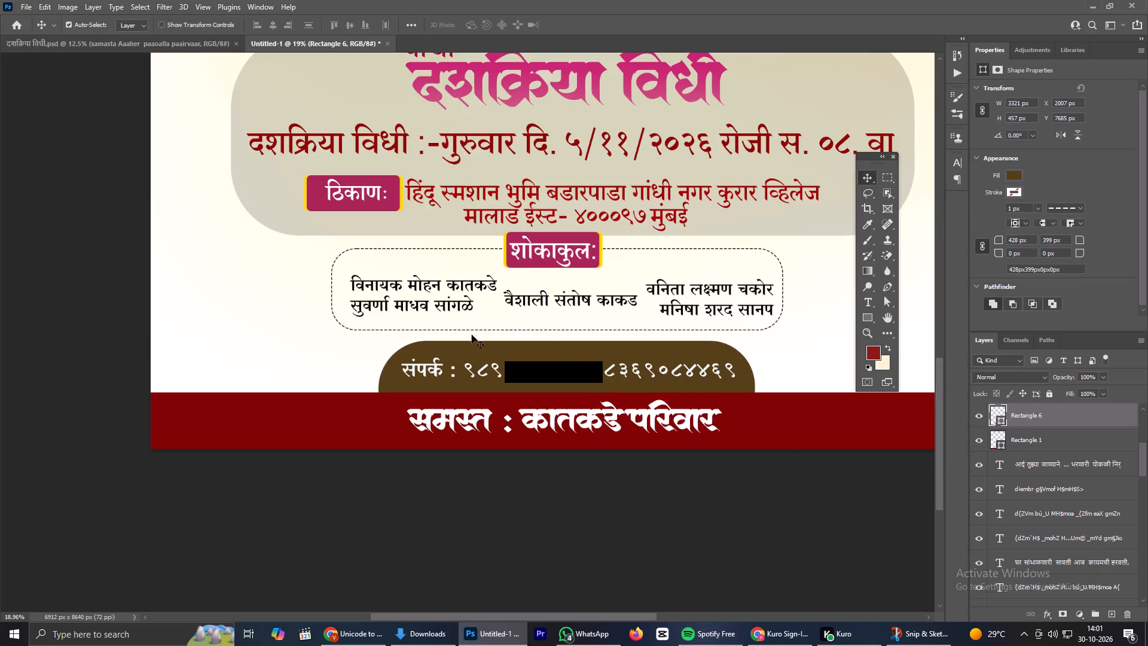
Change the rounded tab's fill to the dark red of the footer band.
{"action": "left_click", "coordinate": [1007, 176]}
{"action": "left_click", "coordinate": [1018, 242]}
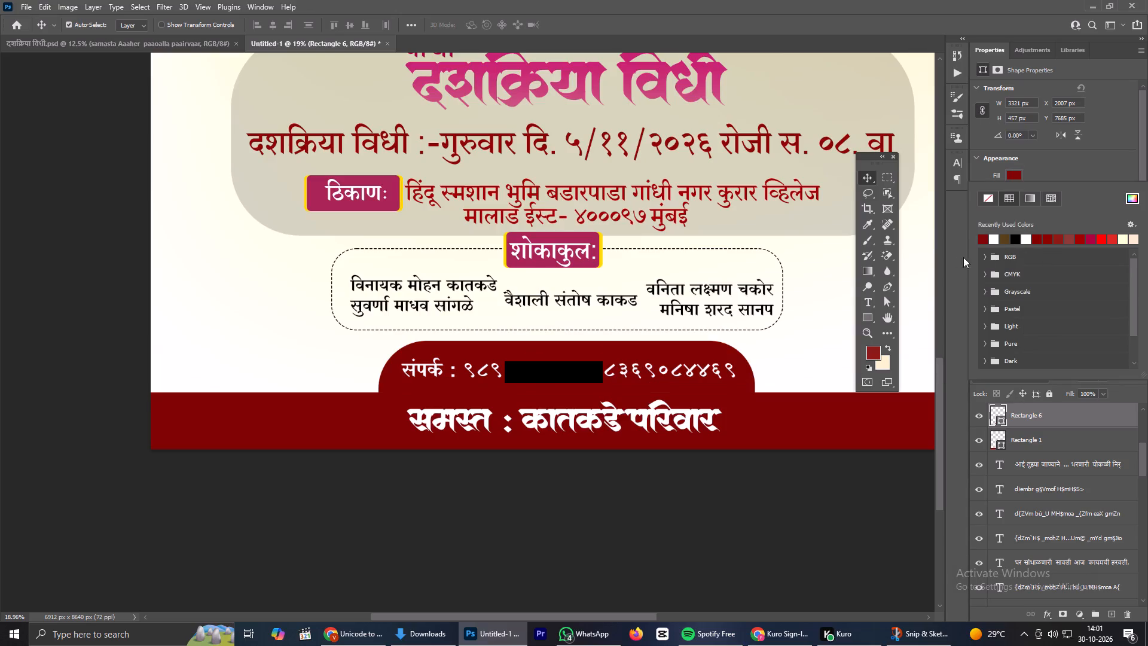
{"action": "left_click", "coordinate": [1066, 182]}
{"action": "left_click", "coordinate": [1072, 168]}
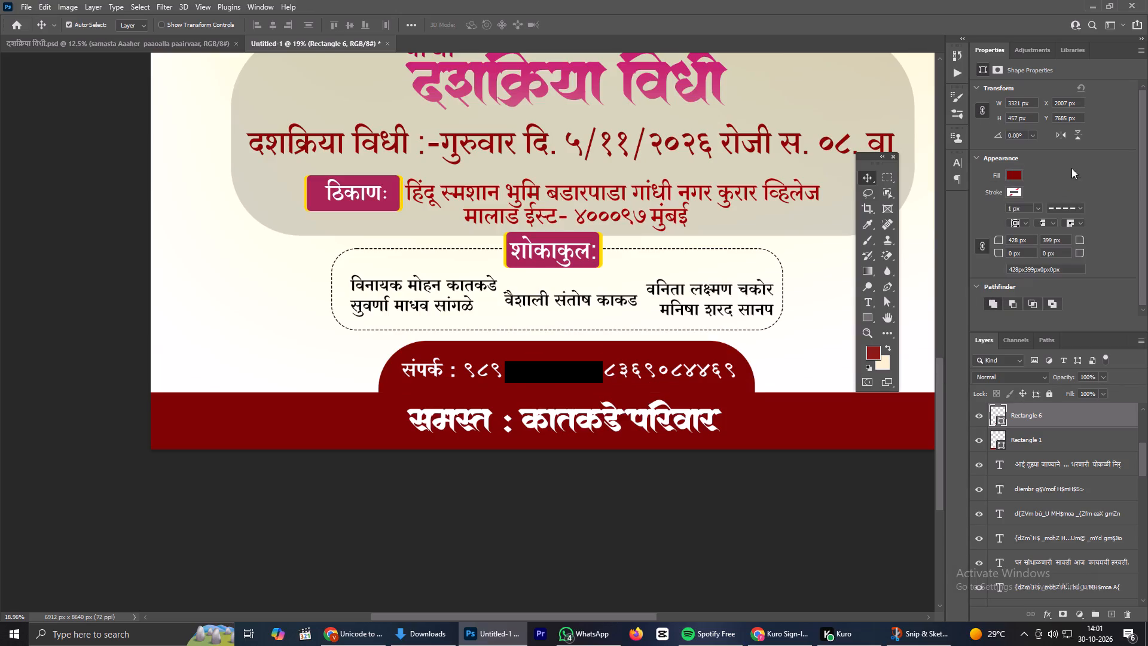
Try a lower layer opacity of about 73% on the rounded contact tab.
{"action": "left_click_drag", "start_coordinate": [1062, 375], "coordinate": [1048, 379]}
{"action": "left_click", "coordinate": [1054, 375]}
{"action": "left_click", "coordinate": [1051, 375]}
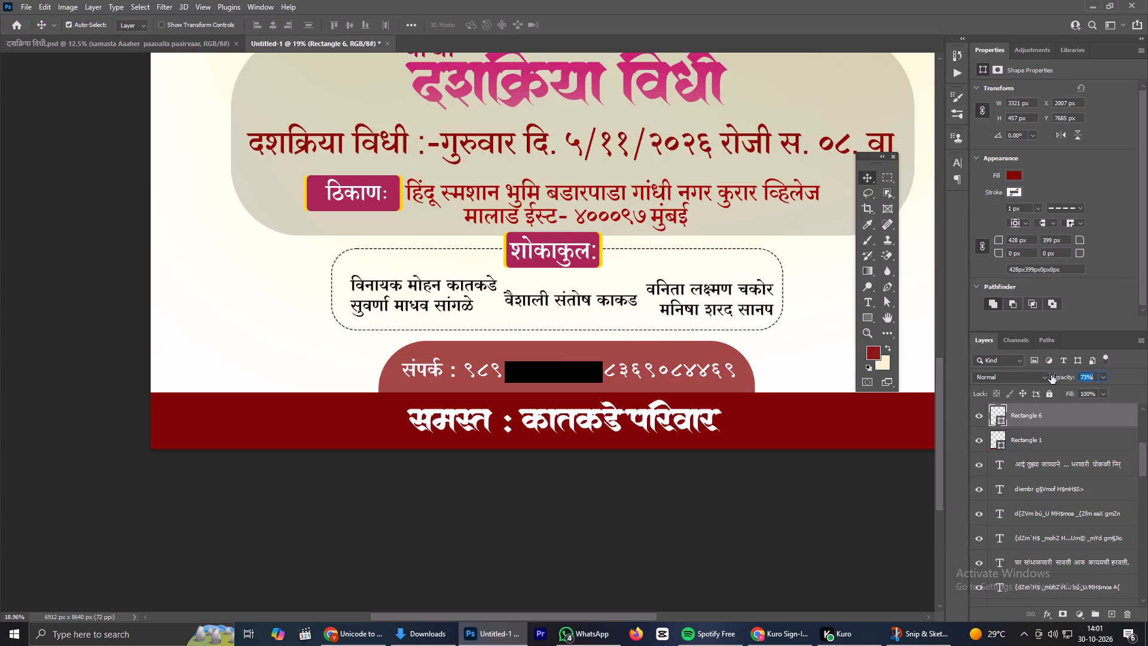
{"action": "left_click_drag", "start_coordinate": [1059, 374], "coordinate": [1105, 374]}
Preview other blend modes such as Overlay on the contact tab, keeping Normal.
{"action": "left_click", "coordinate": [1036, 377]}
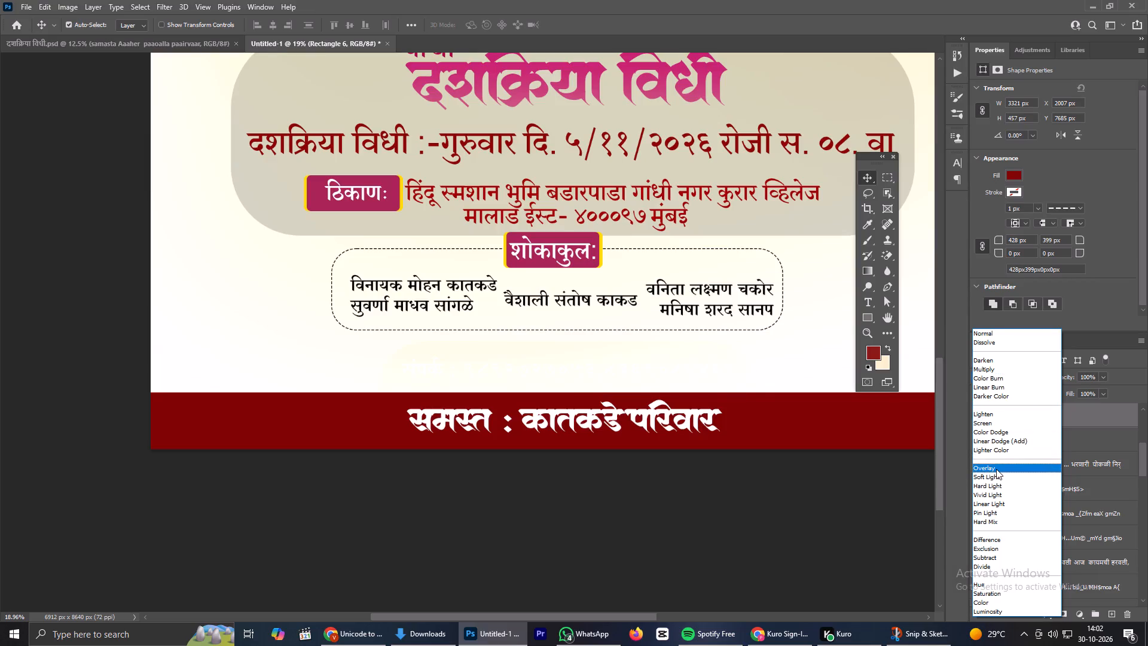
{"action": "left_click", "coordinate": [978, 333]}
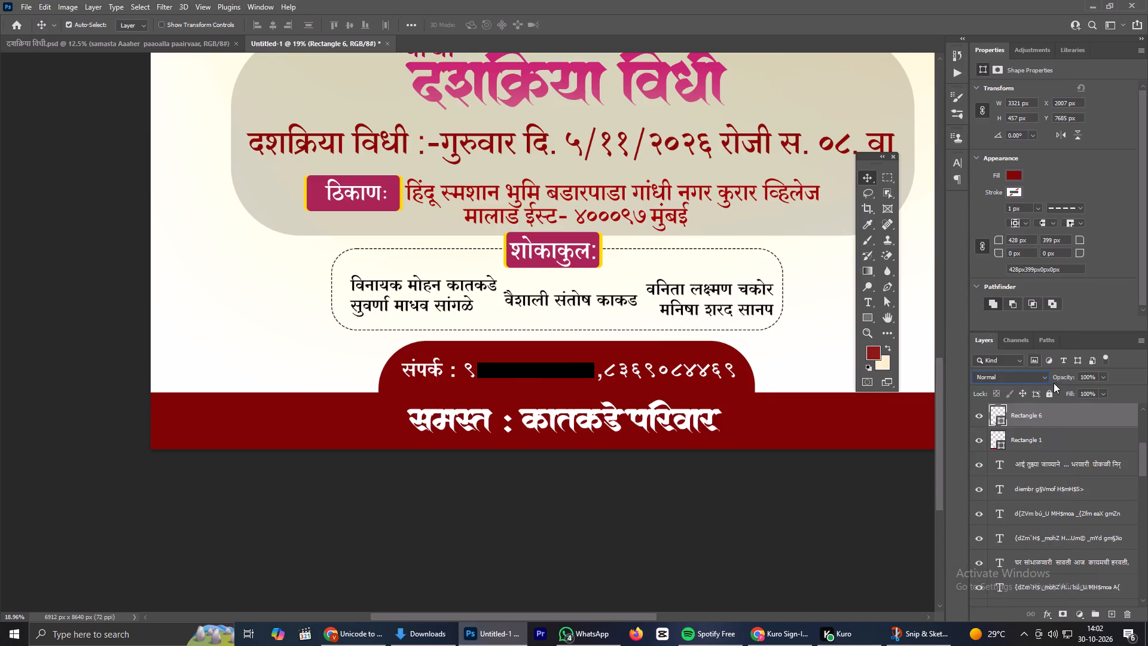
Lower the layer fill of the rounded contact tab to 61%, leaving its opacity at 100%.
{"action": "left_click_drag", "start_coordinate": [1069, 392], "coordinate": [1058, 391]}
{"action": "left_click_drag", "start_coordinate": [1070, 392], "coordinate": [1061, 392]}
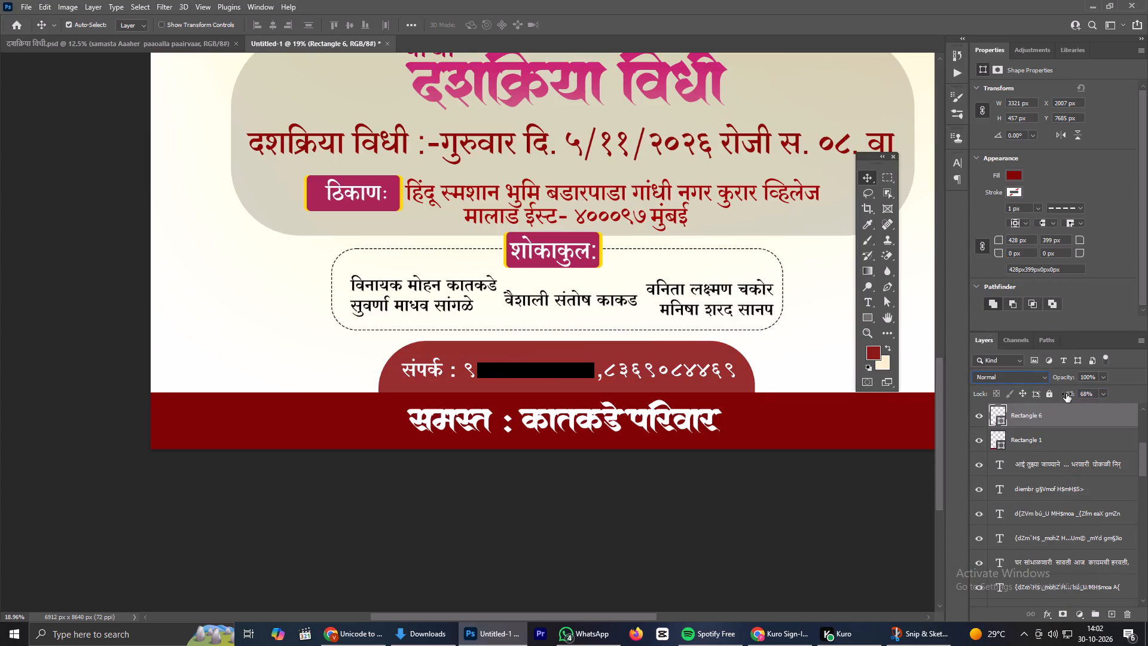
{"action": "left_click", "coordinate": [1066, 394]}
{"action": "scroll", "coordinate": [618, 371], "scroll_direction": "down", "scroll_amount": 3}
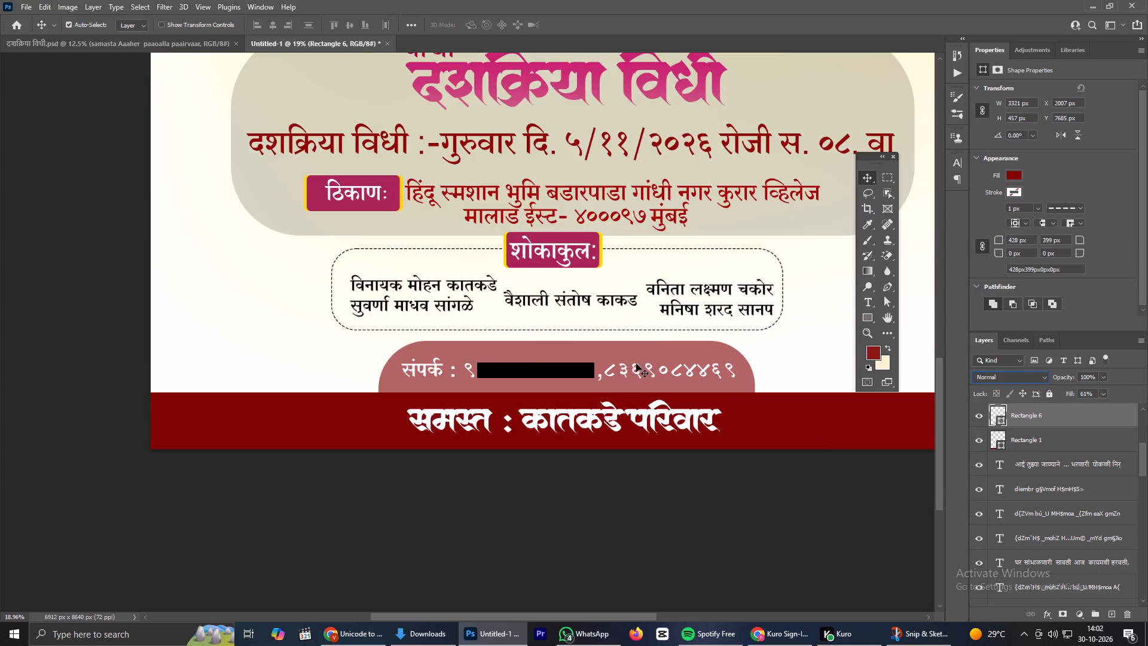
Change the संपर्क contact line's text colour to black (000000) and deselect it.
{"action": "left_click", "coordinate": [642, 367]}
{"action": "left_click", "coordinate": [1073, 231]}
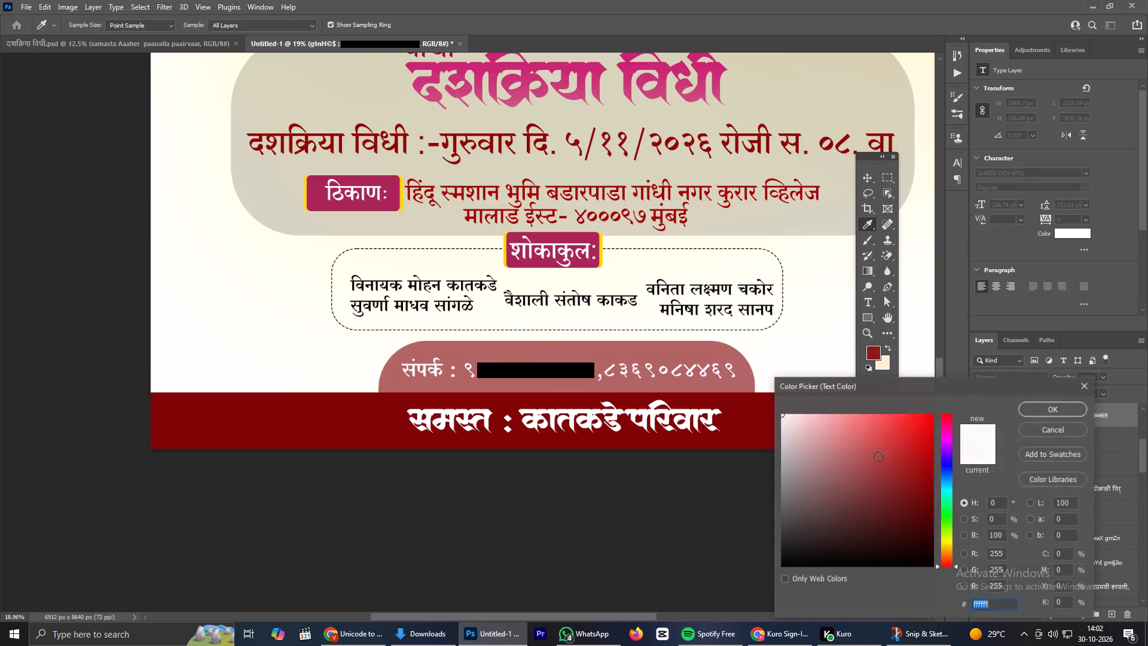
{"action": "left_click_drag", "start_coordinate": [831, 498], "coordinate": [640, 578]}
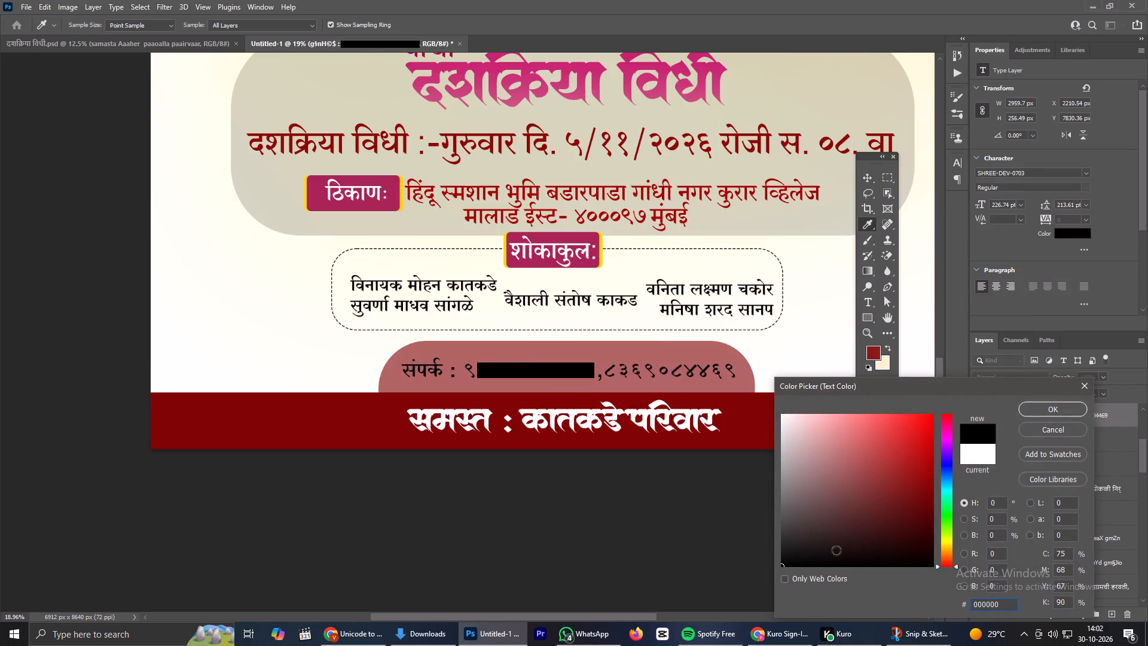
{"action": "left_click", "coordinate": [1069, 414]}
{"action": "scroll", "coordinate": [517, 337], "scroll_direction": "down", "scroll_amount": 5}
{"action": "left_click", "coordinate": [609, 465]}
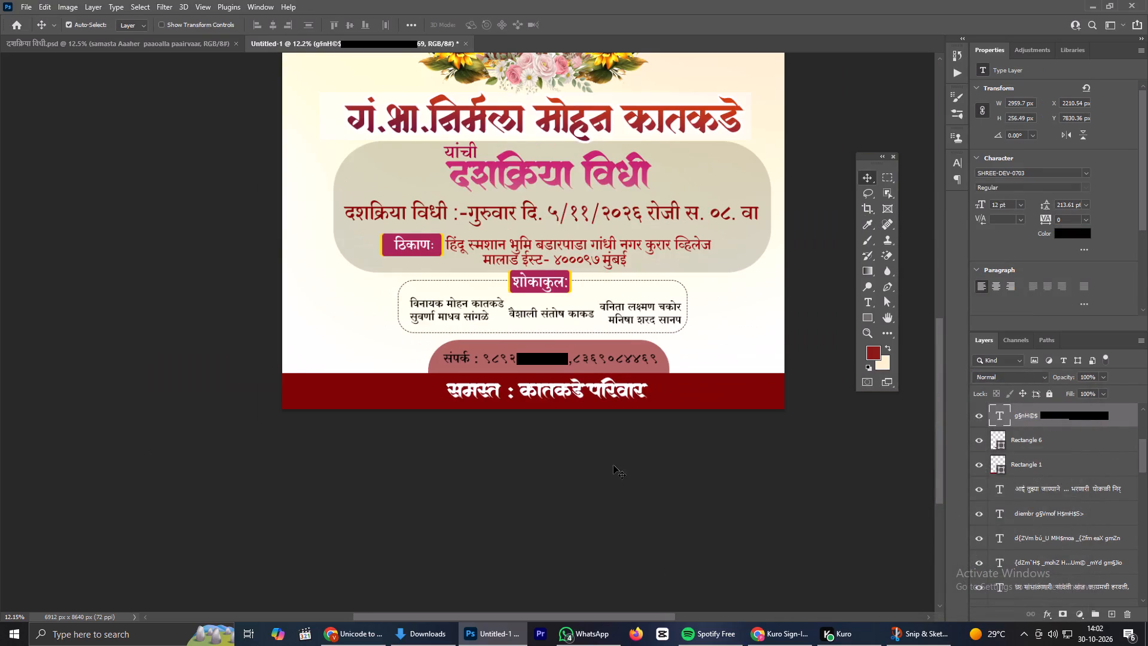
Examine the whole flyer from the भावपूर्ण श्रद्धांजली heading down to the contact tab and footer.
{"action": "scroll", "coordinate": [462, 310], "scroll_direction": "down", "scroll_amount": 3}
{"action": "scroll", "coordinate": [414, 131], "scroll_direction": "up", "scroll_amount": 4}
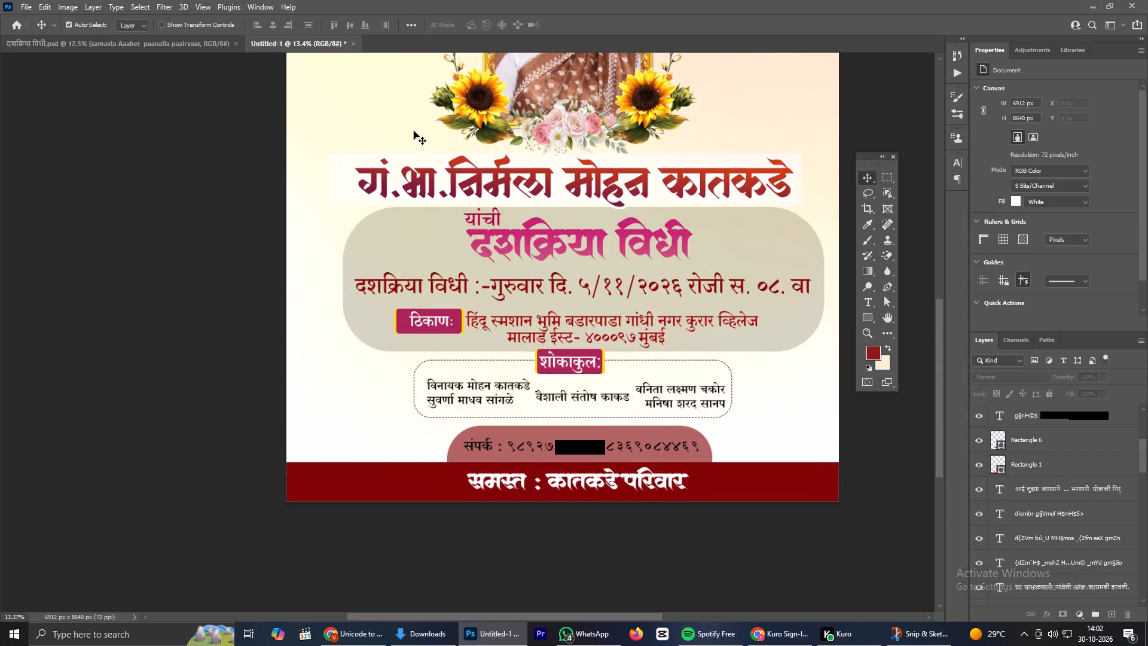
{"action": "scroll", "coordinate": [414, 132], "scroll_direction": "down", "scroll_amount": 3}
{"action": "key", "text": "space"}
{"action": "key", "text": "space"}
{"action": "key", "text": "space"}
{"action": "key", "text": "space"}
{"action": "key", "text": "space"}
{"action": "key", "text": "space"}
{"action": "key", "text": "space"}
{"action": "key", "text": "space"}
{"action": "key", "text": "space"}
{"action": "key", "text": "space"}
{"action": "key", "text": "space"}
{"action": "key", "text": "space"}
{"action": "key", "text": "space"}
{"action": "key", "text": "space"}
{"action": "key", "text": "space"}
{"action": "key", "text": "space"}
{"action": "key", "text": "space"}
{"action": "key", "text": "space"}
{"action": "key", "text": "space"}
{"action": "key", "text": "space"}
{"action": "left_click_drag", "start_coordinate": [621, 141], "coordinate": [628, 314]}
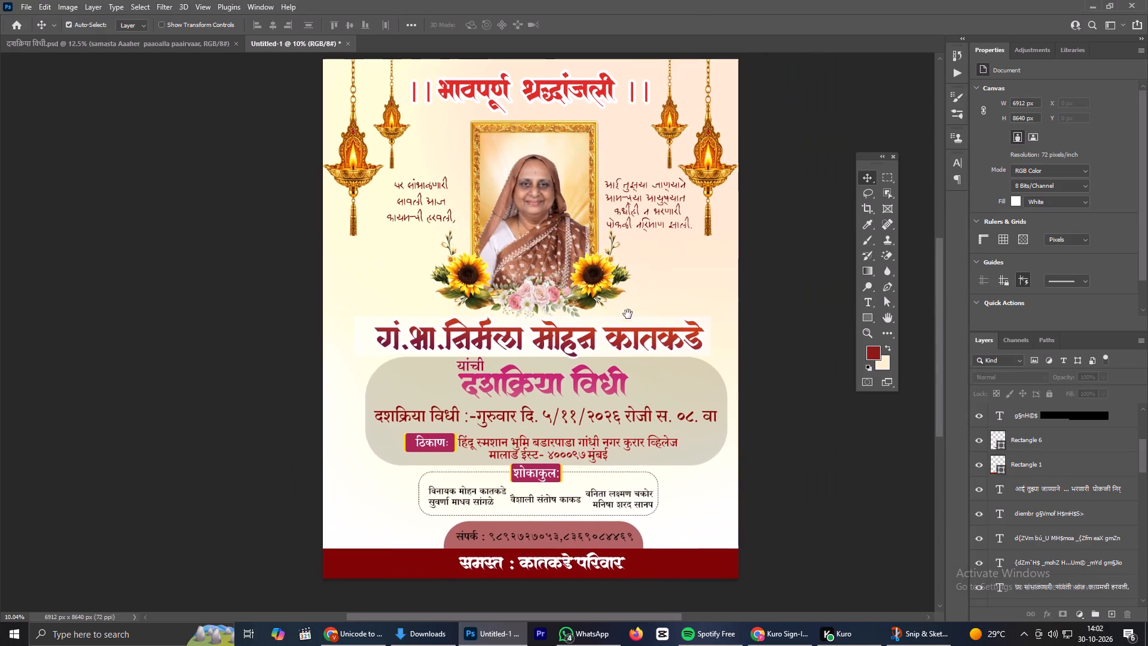
{"action": "left_click_drag", "start_coordinate": [628, 314], "coordinate": [637, 290]}
{"action": "scroll", "coordinate": [637, 290], "scroll_direction": "down", "scroll_amount": 2}
{"action": "scroll", "coordinate": [637, 290], "scroll_direction": "up", "scroll_amount": 1}
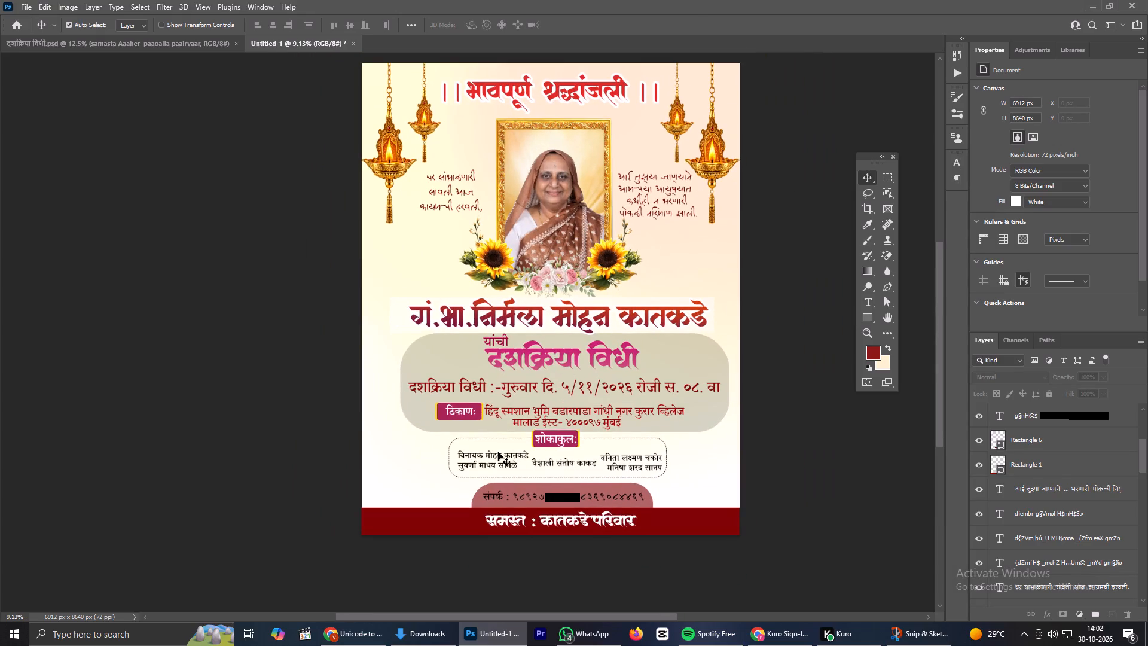
Nudge the right-hand pair of mourner names up to about X 4373 px, Y 7079 px, level with the left-hand pair.
{"action": "scroll", "coordinate": [504, 454], "scroll_direction": "up", "scroll_amount": 1}
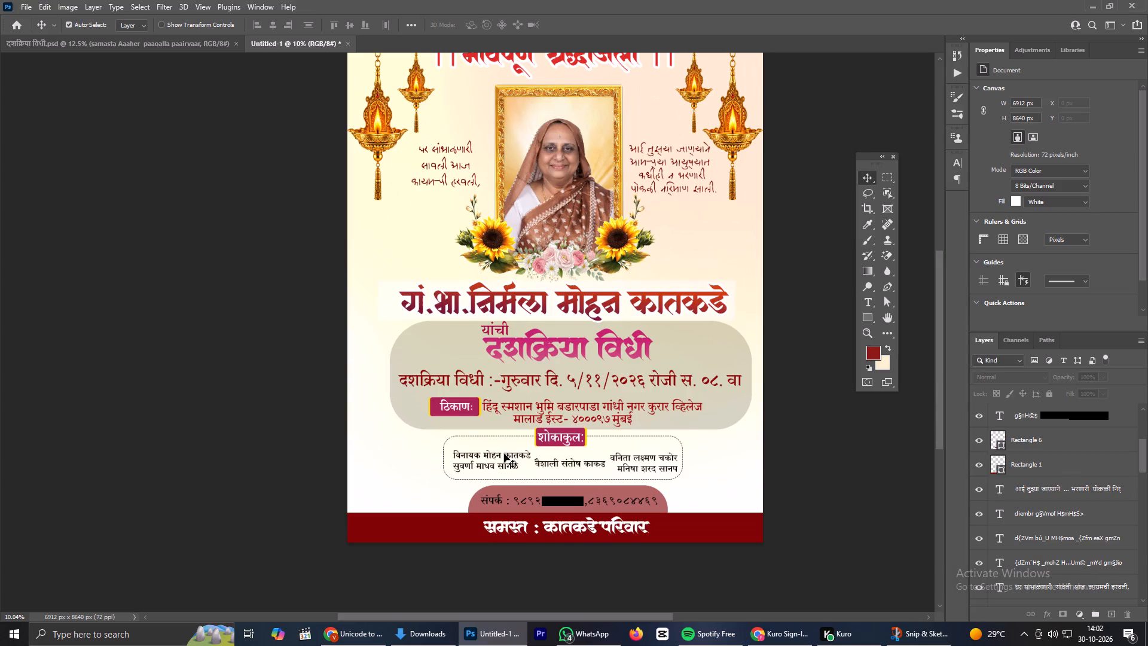
{"action": "scroll", "coordinate": [504, 454], "scroll_direction": "up", "scroll_amount": 1}
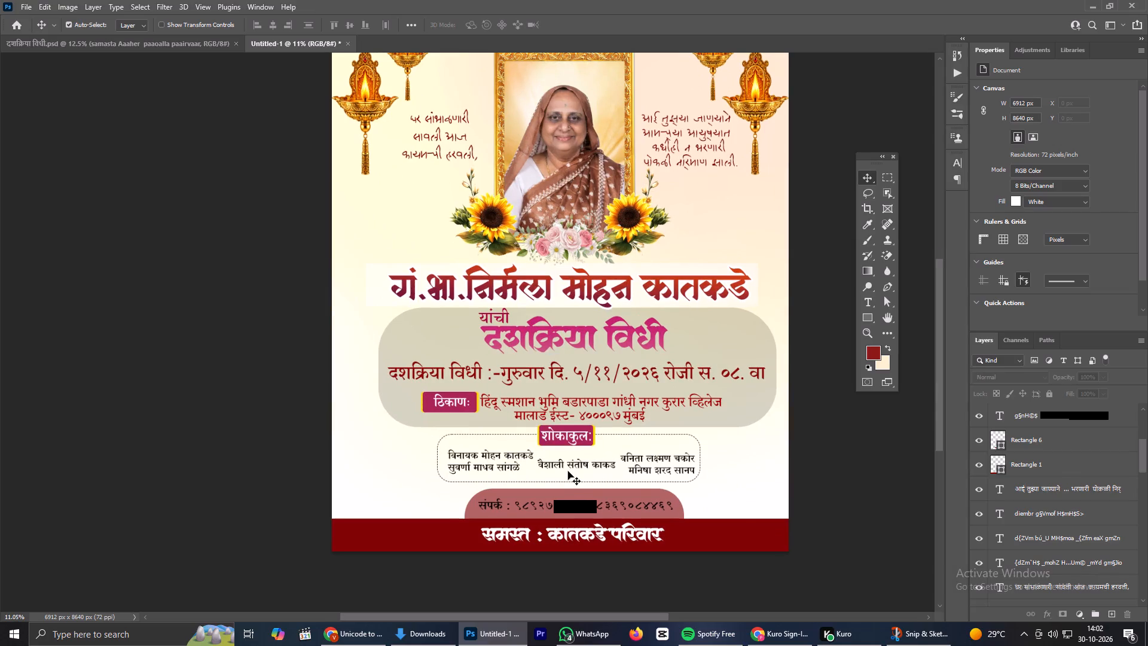
{"action": "left_click", "coordinate": [666, 463]}
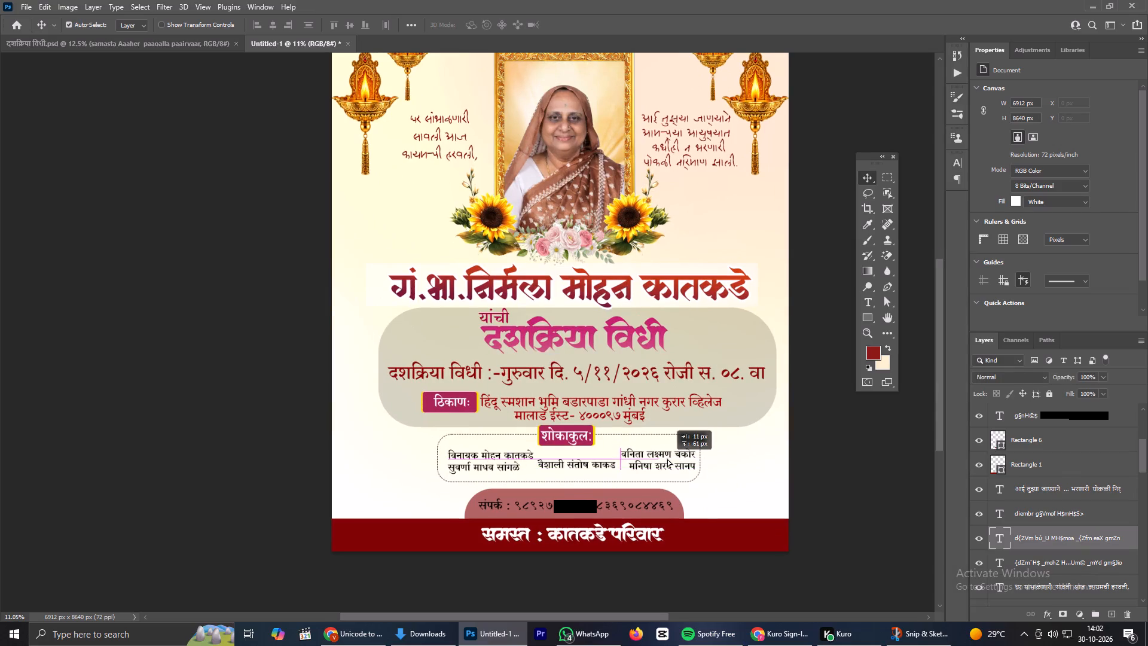
{"action": "left_click", "coordinate": [578, 463]}
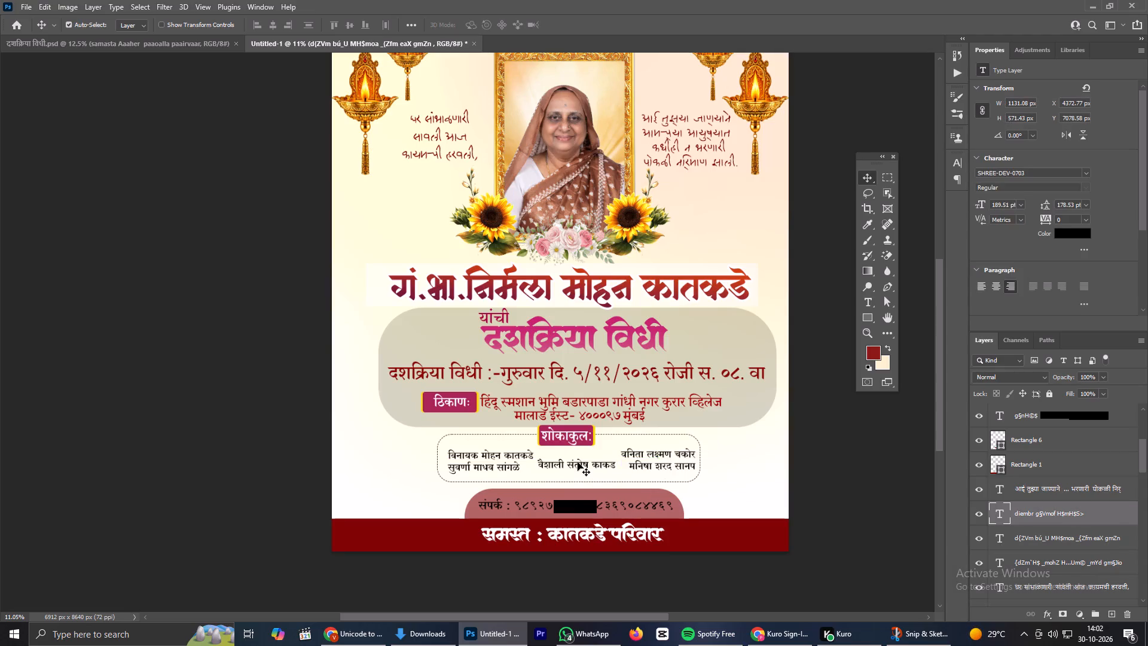
Export the flyer as a JPG at 6912 x 8640 px with Great quality.
{"action": "scroll", "coordinate": [593, 450], "scroll_direction": "down", "scroll_amount": 4}
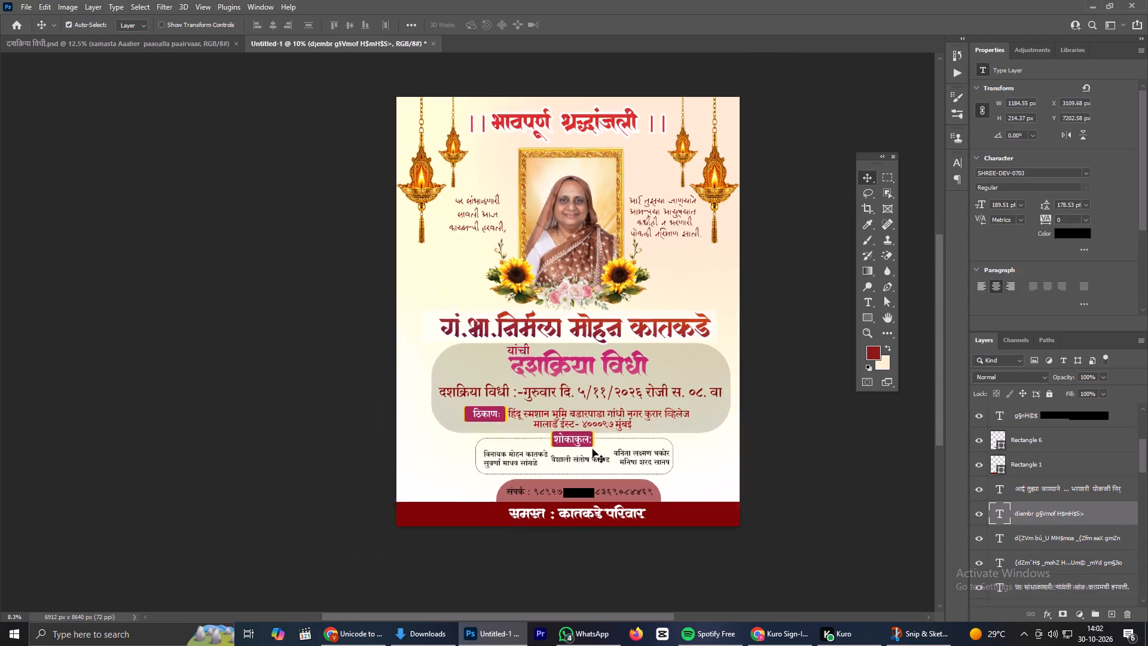
{"action": "key", "text": "ctrl+alt+shift+w"}
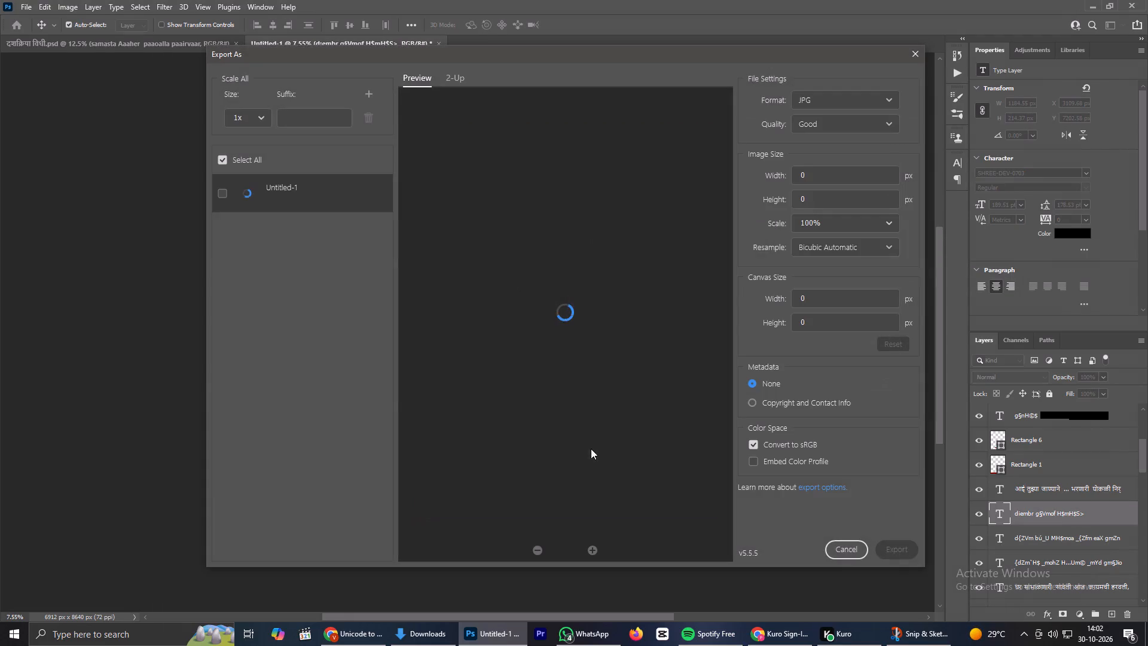
{"action": "left_click", "coordinate": [852, 136]}
{"action": "left_click", "coordinate": [846, 130]}
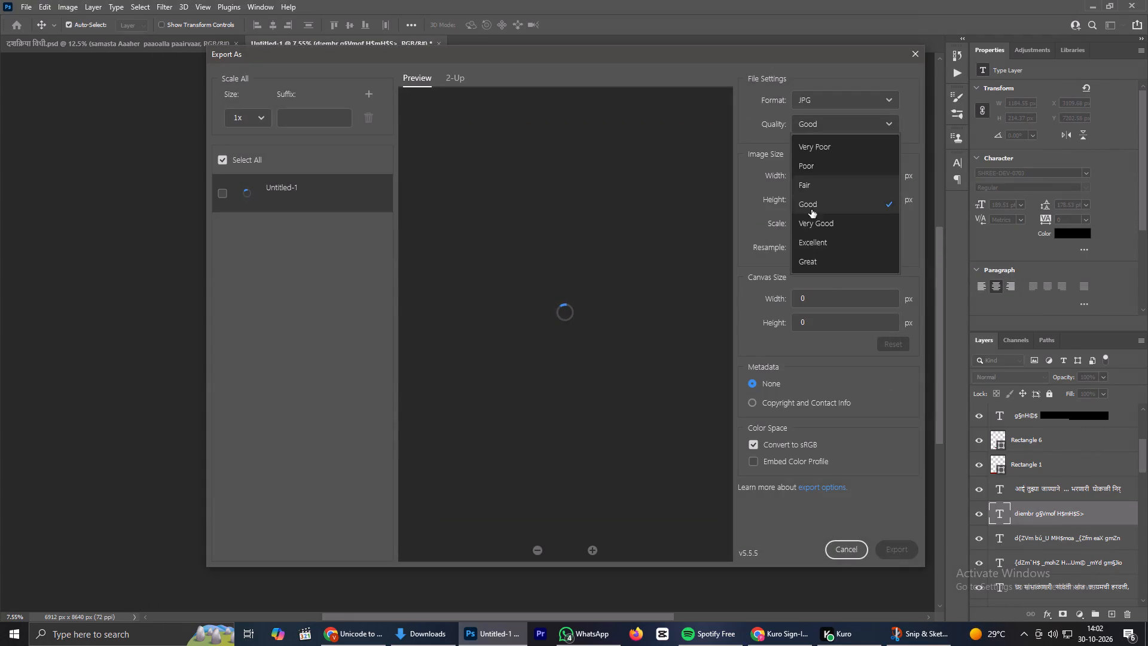
{"action": "left_click", "coordinate": [795, 255]}
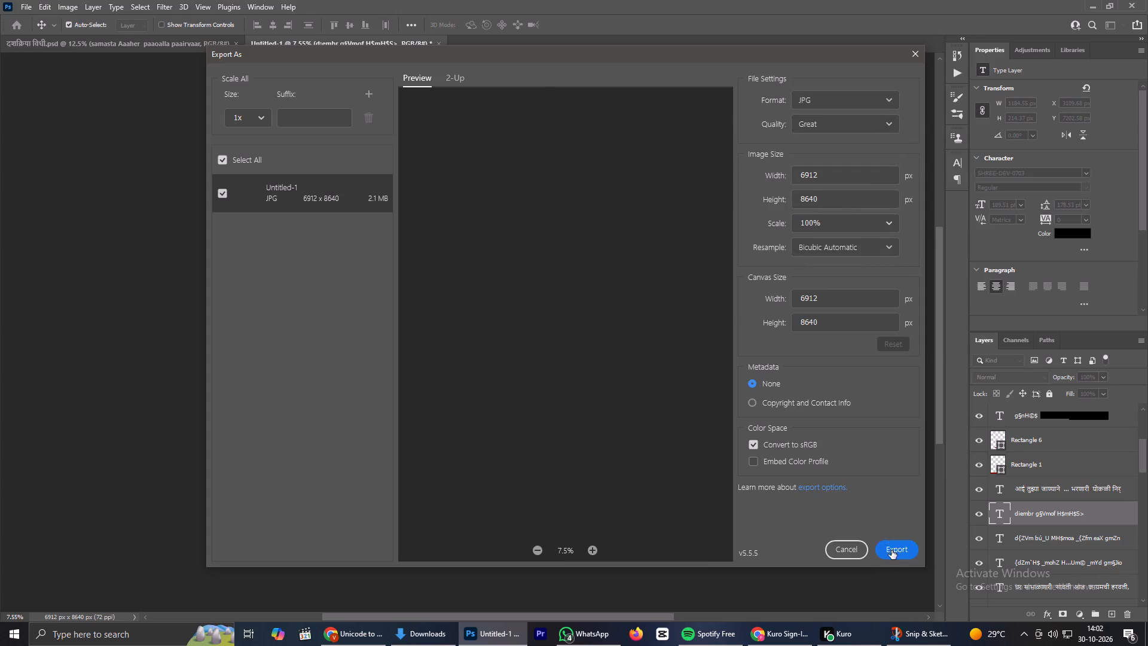
{"action": "left_click", "coordinate": [891, 550]}
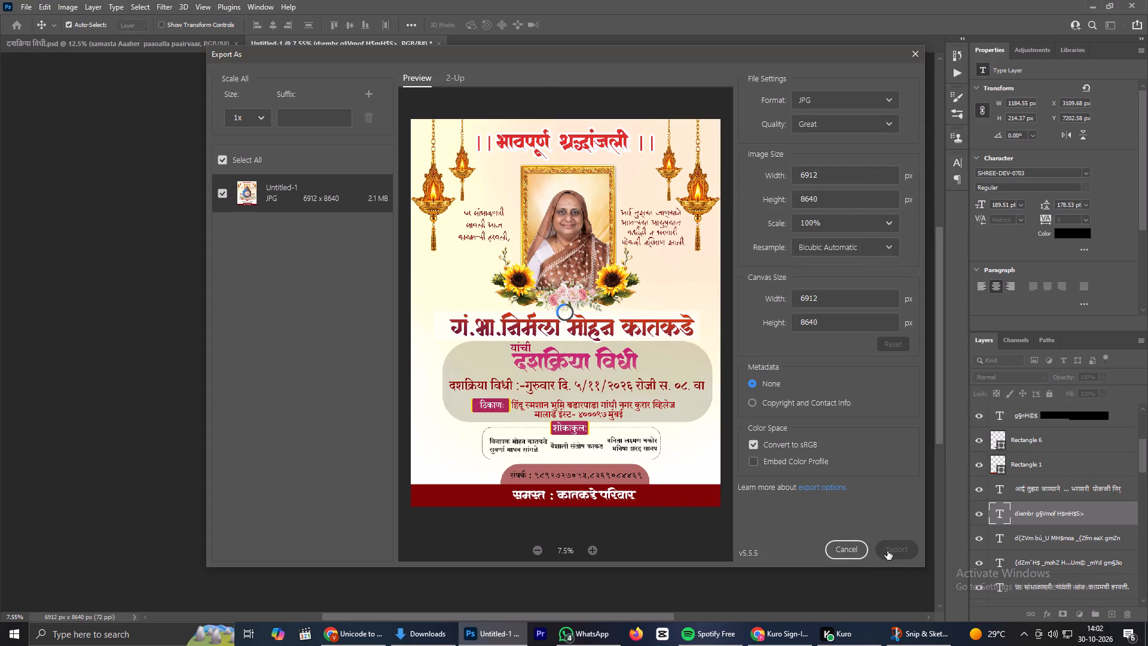
{"action": "left_click", "coordinate": [894, 555]}
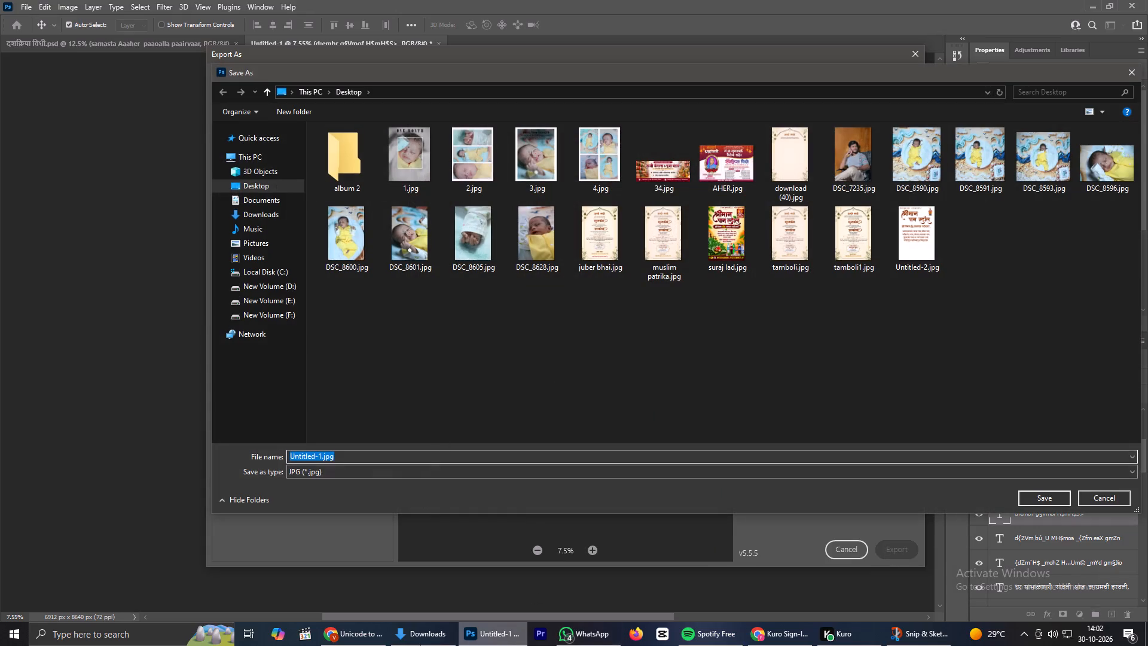
Copy the surname कातकडे from the Unicode to Infinity converter page in Chrome and save the exported JPG under it on the Desktop.
{"action": "left_click", "coordinate": [332, 645]}
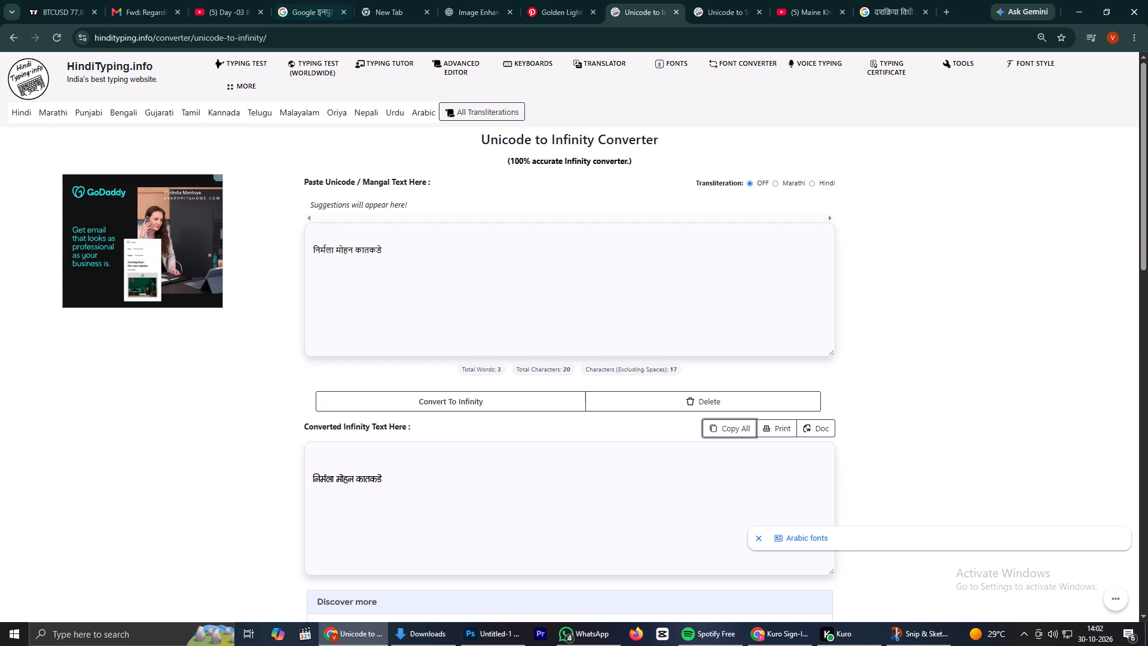
{"action": "left_click_drag", "start_coordinate": [352, 251], "coordinate": [432, 261]}
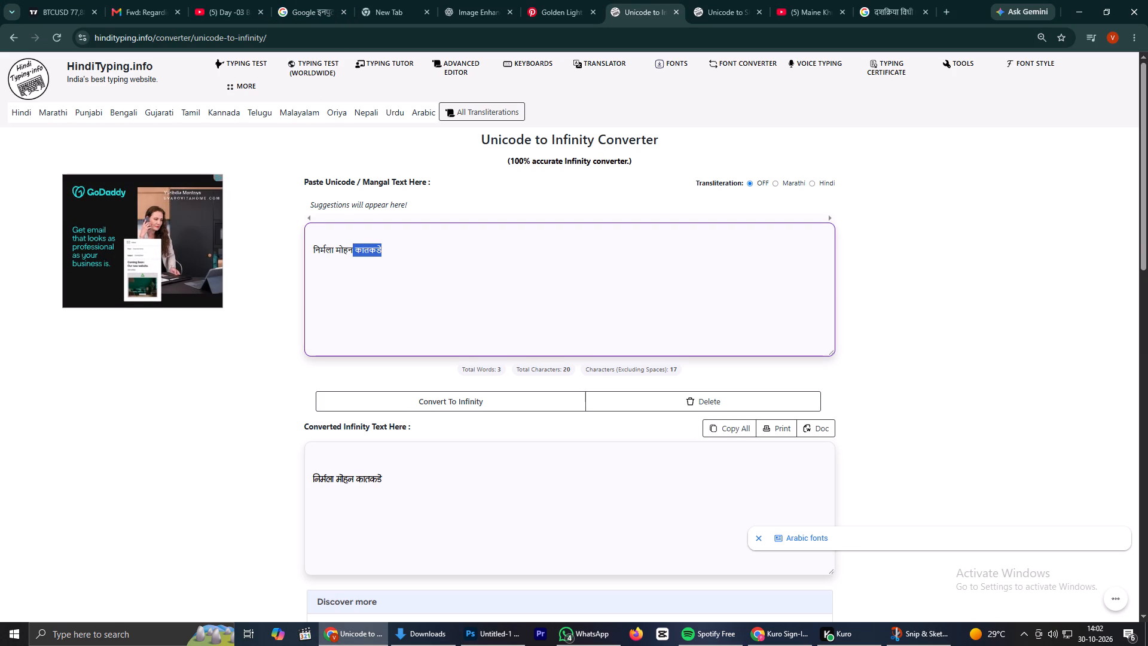
{"action": "key", "text": "ctrl+c"}
{"action": "left_click", "coordinate": [472, 645]}
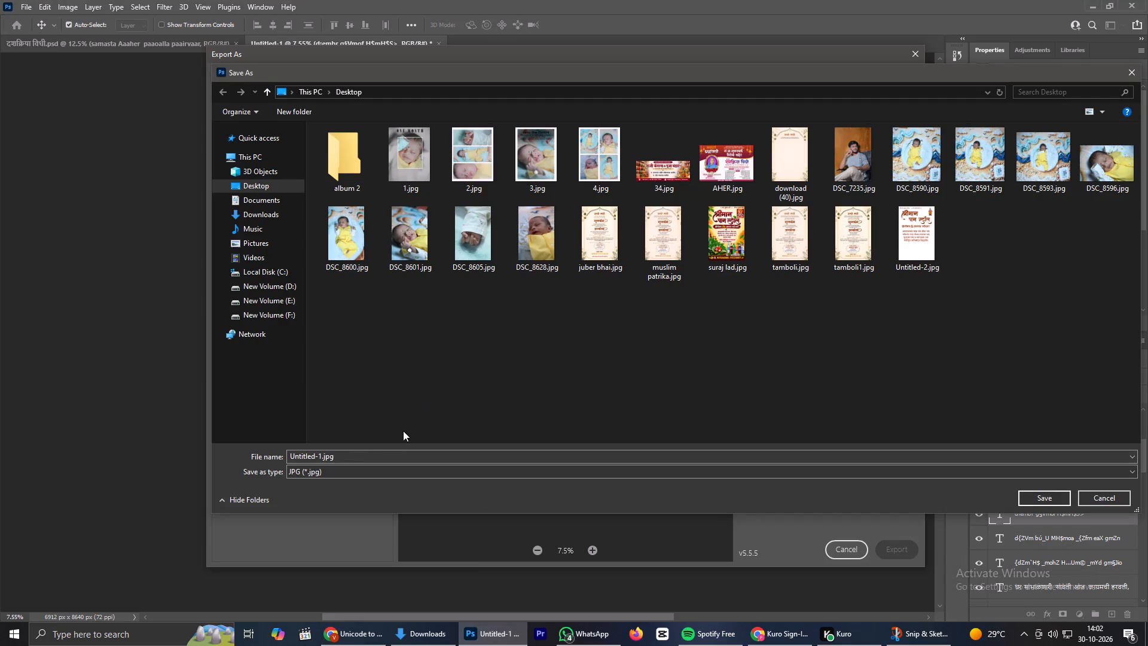
{"action": "left_click", "coordinate": [376, 450]}
{"action": "key", "text": "ctrl+v"}
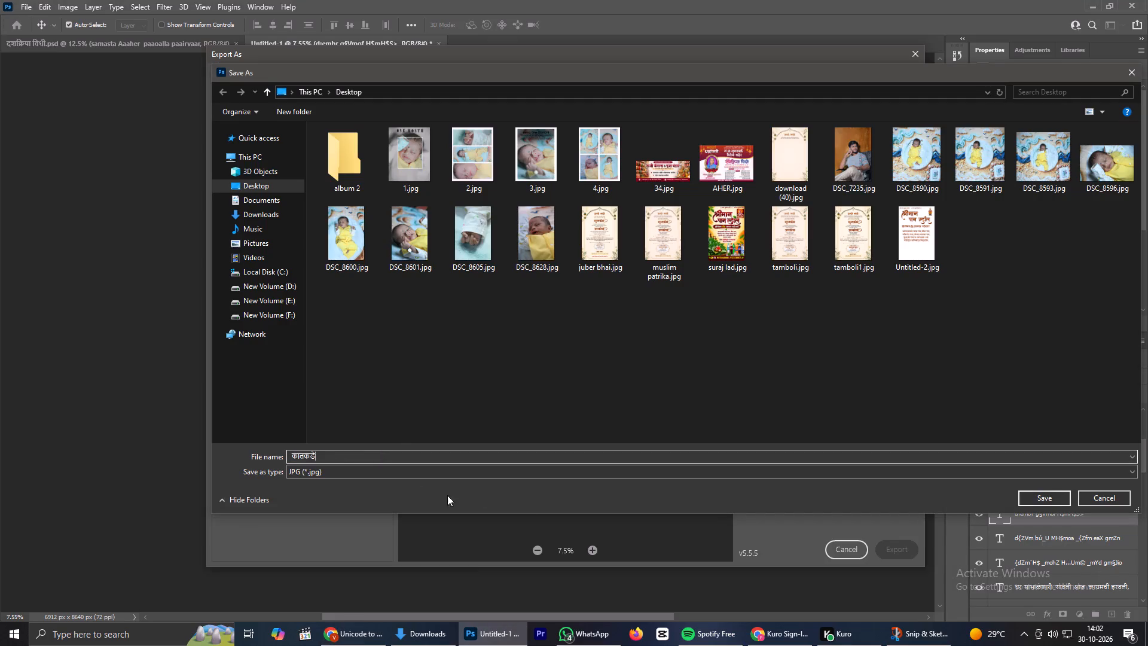
{"action": "left_click", "coordinate": [1039, 496]}
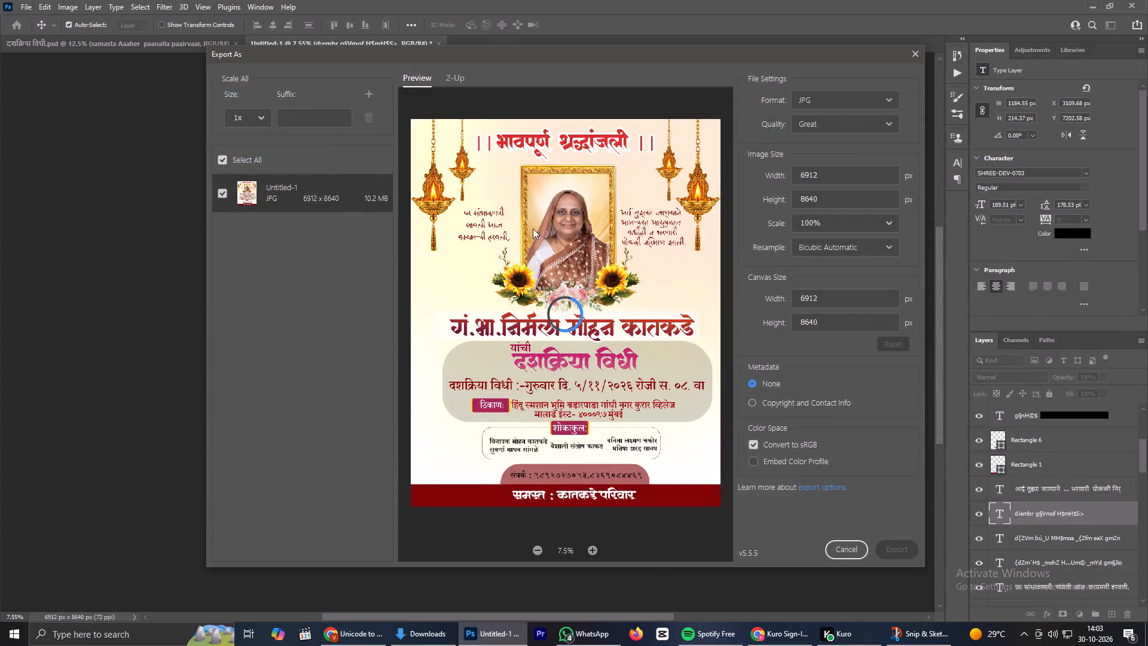
Save the document as दशक्रिया विधी 2 in the patrika psd folder, copying the Marathi title from Google Input Tools and keeping Maximize Compatibility.
{"action": "key", "text": "ctrl+shift+s"}
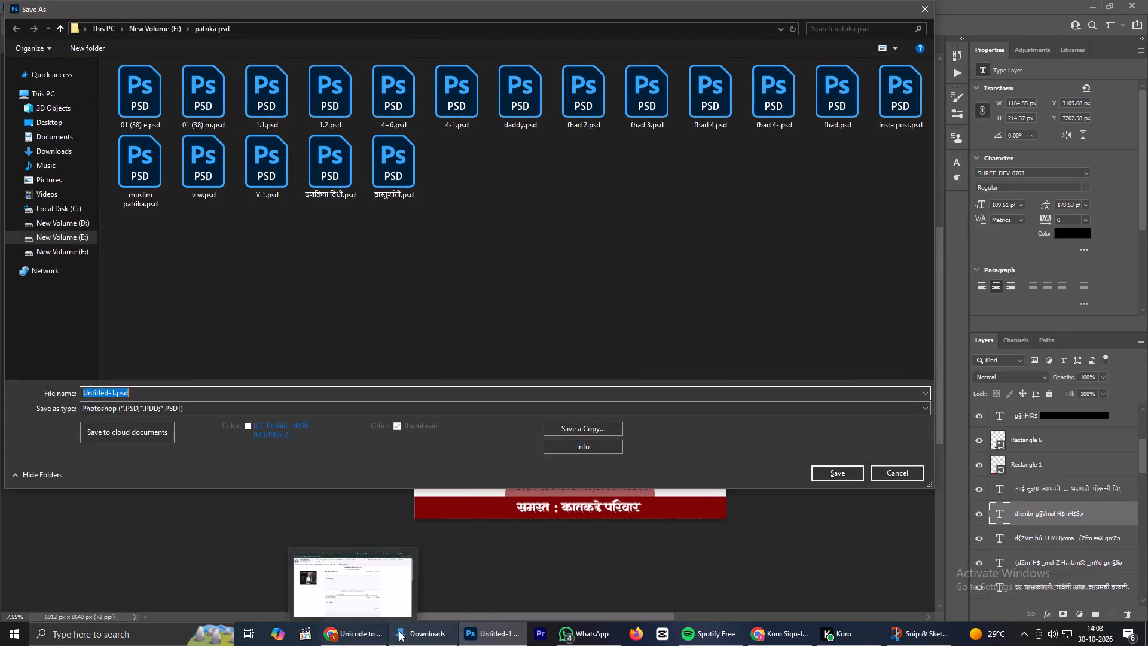
{"action": "left_click", "coordinate": [352, 645]}
{"action": "left_click", "coordinate": [315, 0]}
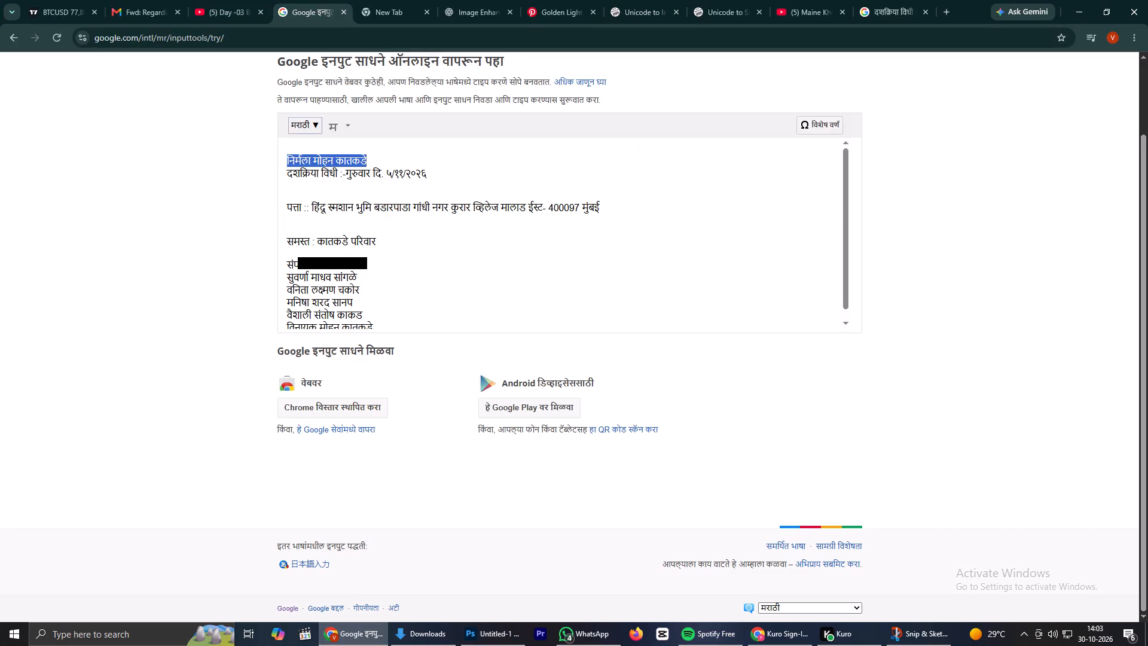
{"action": "scroll", "coordinate": [320, 191], "scroll_direction": "up", "scroll_amount": 1}
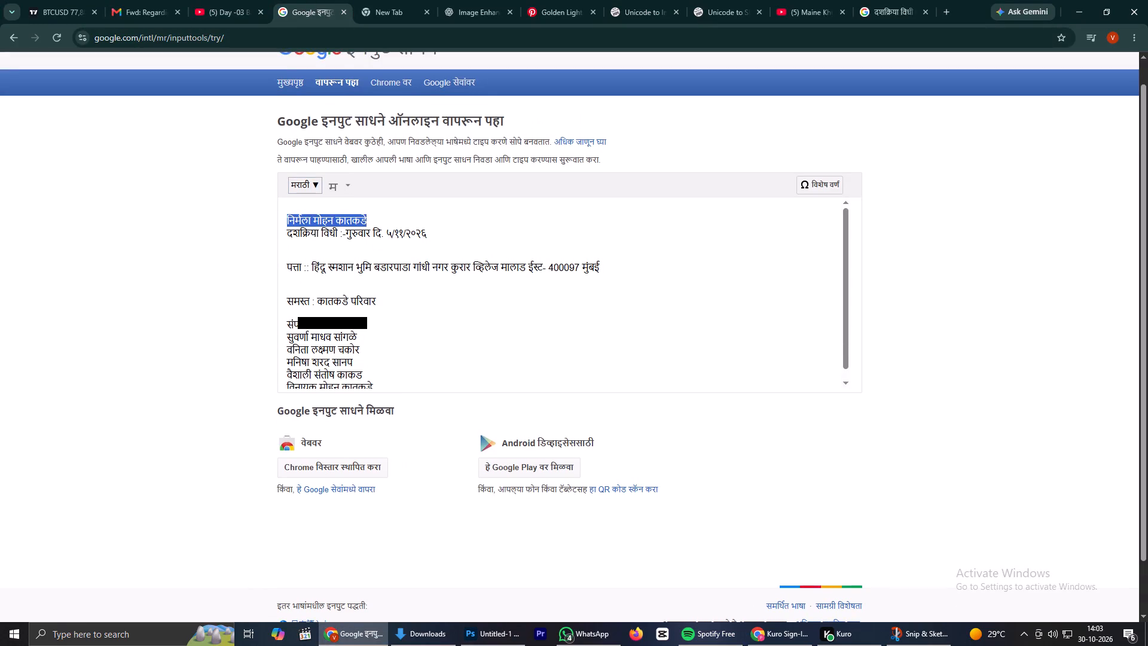
{"action": "left_click_drag", "start_coordinate": [336, 234], "coordinate": [282, 234]}
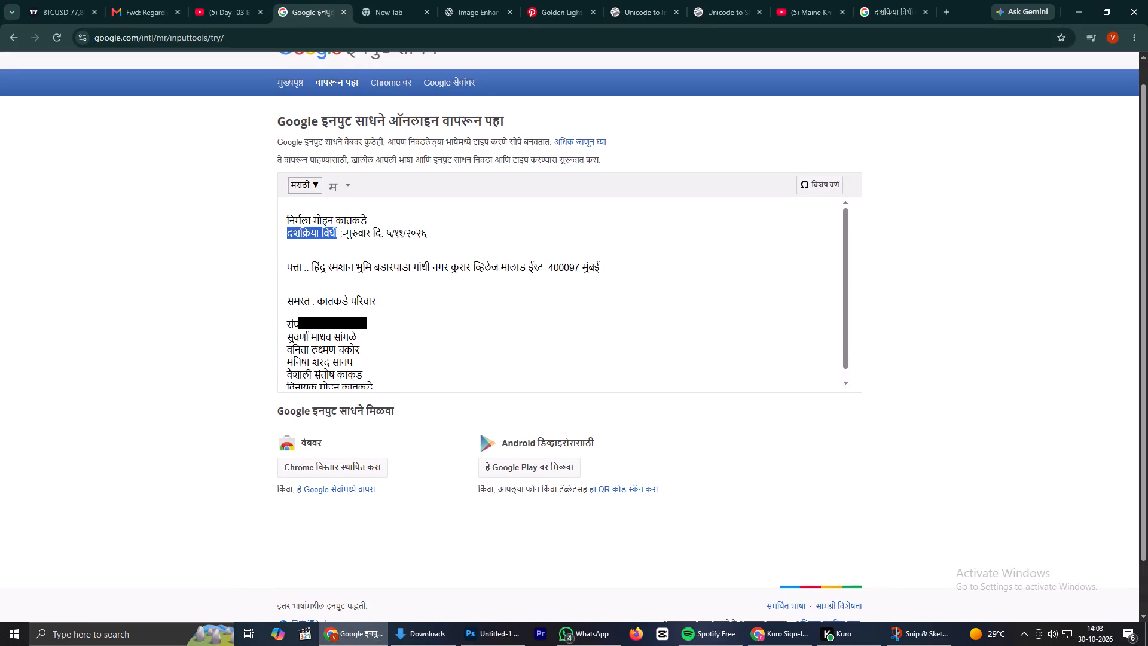
{"action": "key", "text": "ctrl+c"}
{"action": "left_click", "coordinate": [464, 635]}
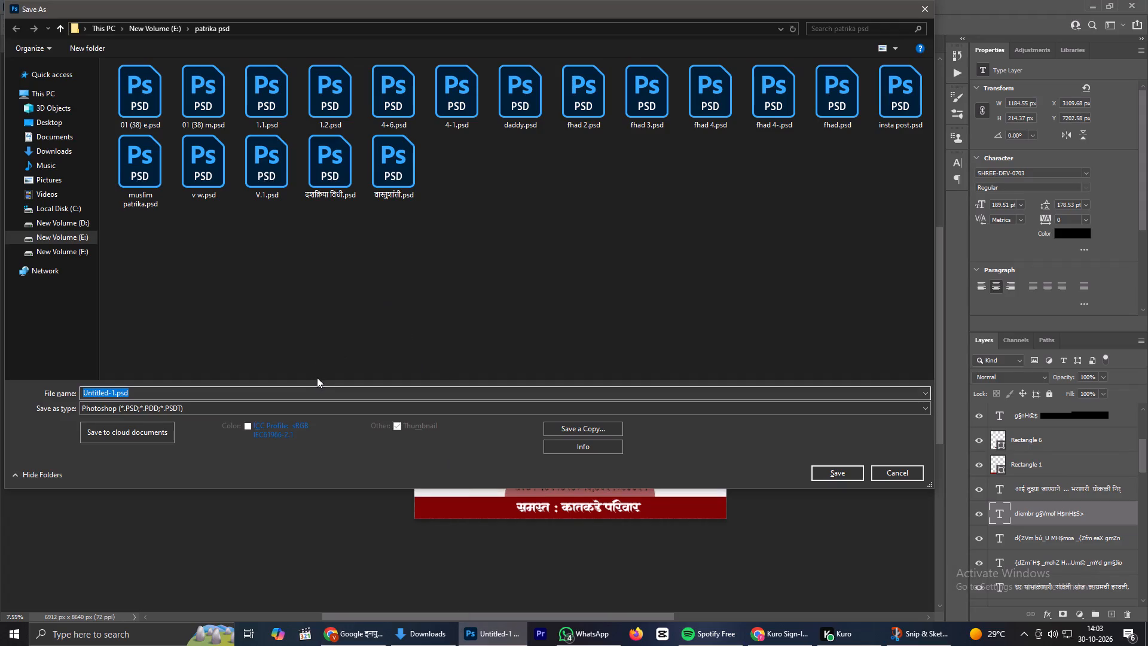
{"action": "key", "text": "ctrl+v"}
{"action": "left_click", "coordinate": [136, 397]}
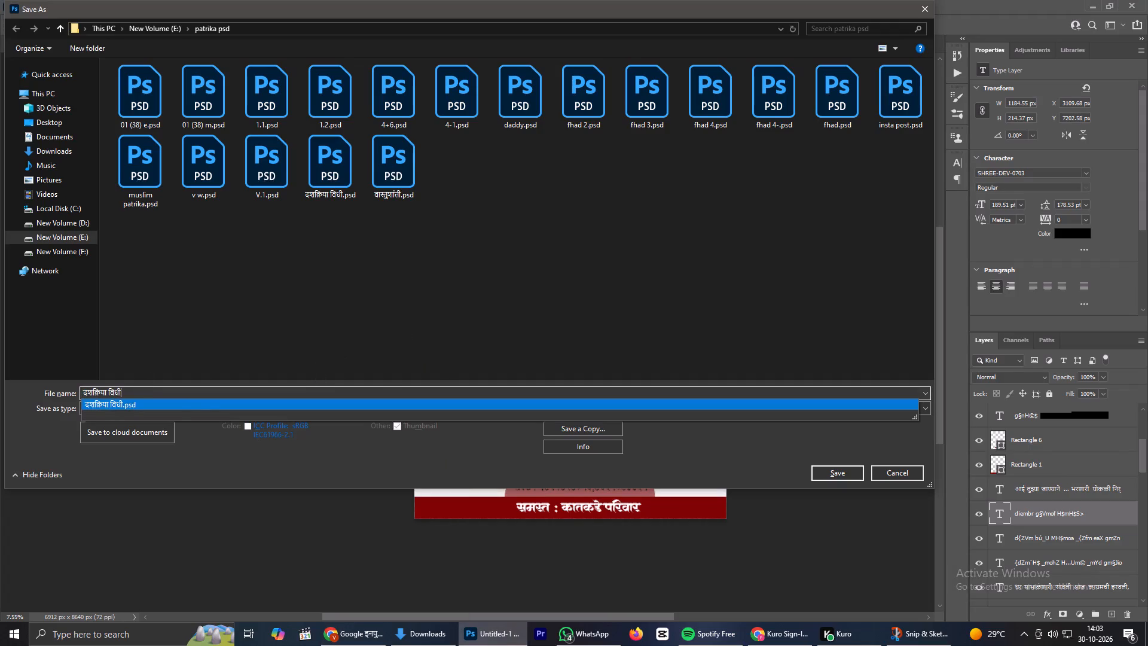
{"action": "key", "text": "space"}
{"action": "key", "text": "2"}
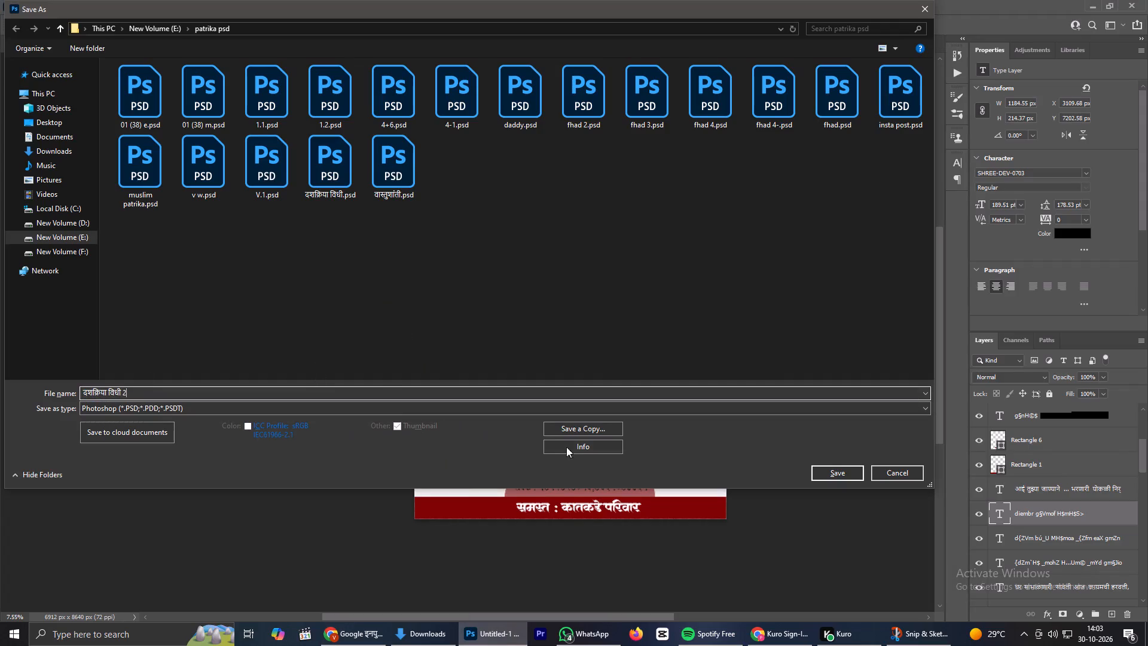
{"action": "left_click", "coordinate": [831, 470]}
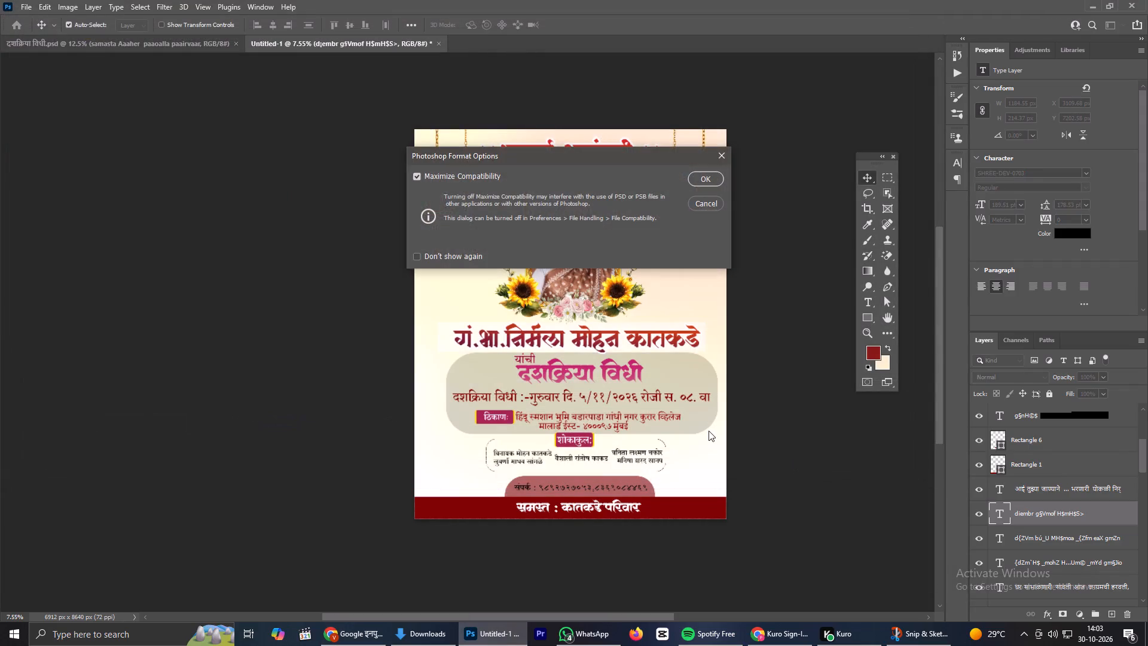
{"action": "key", "text": "Return"}
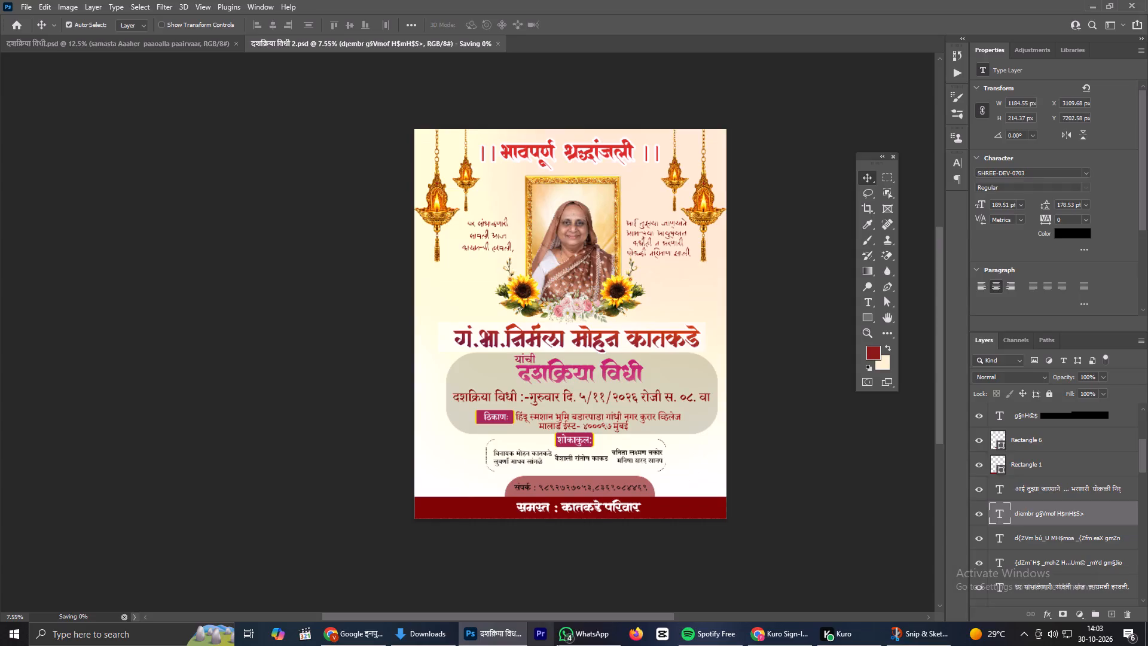
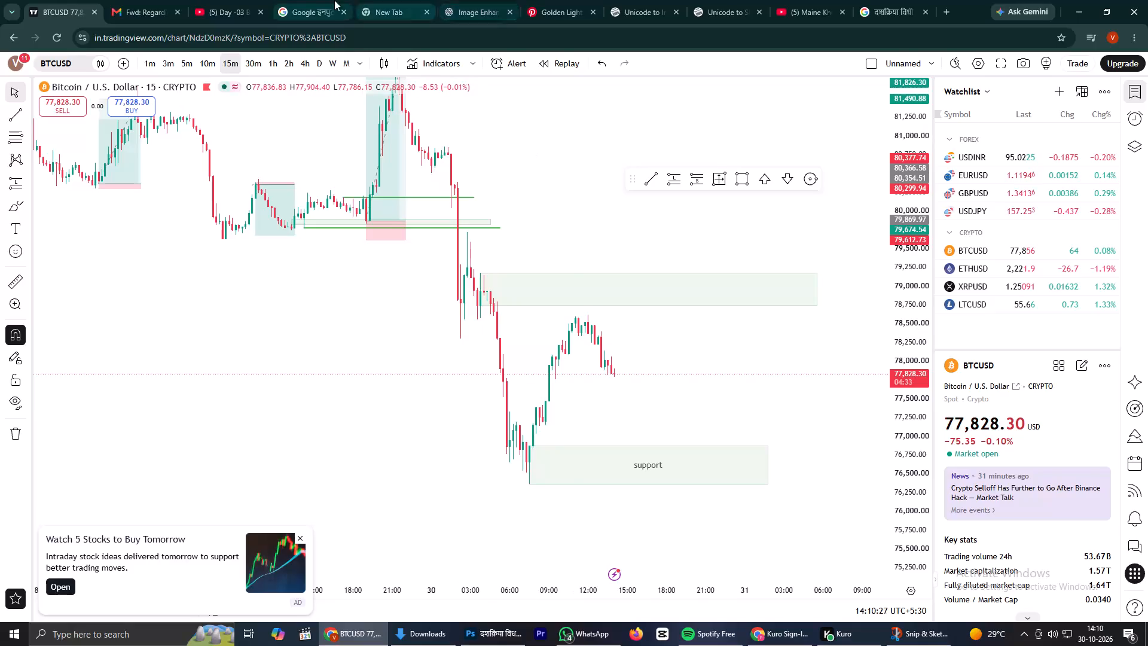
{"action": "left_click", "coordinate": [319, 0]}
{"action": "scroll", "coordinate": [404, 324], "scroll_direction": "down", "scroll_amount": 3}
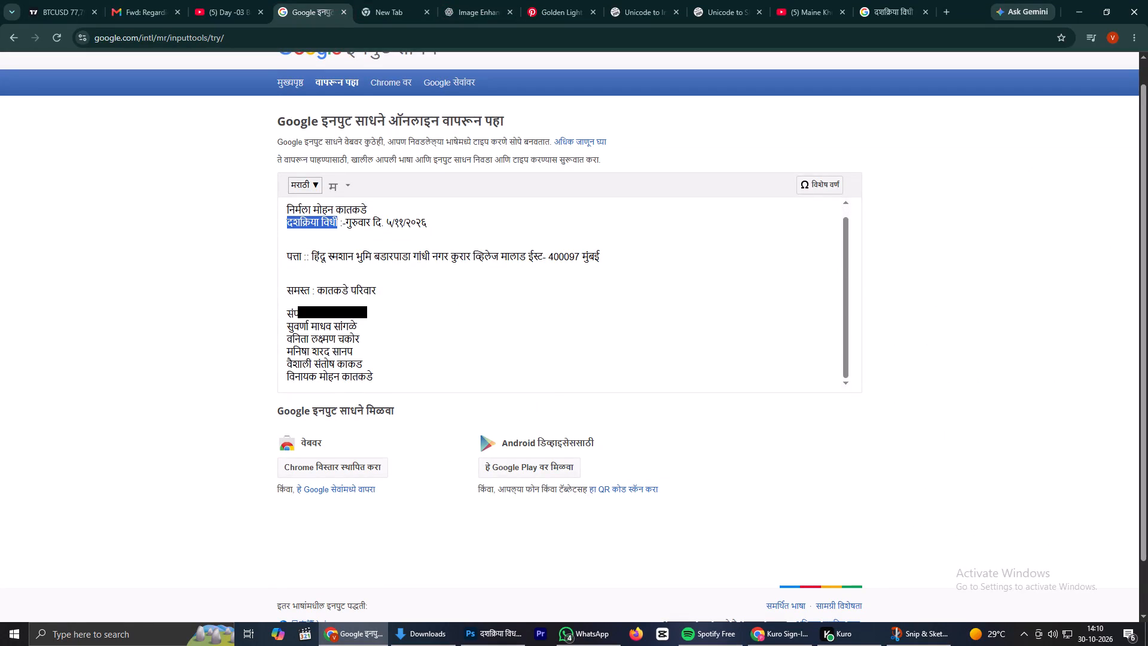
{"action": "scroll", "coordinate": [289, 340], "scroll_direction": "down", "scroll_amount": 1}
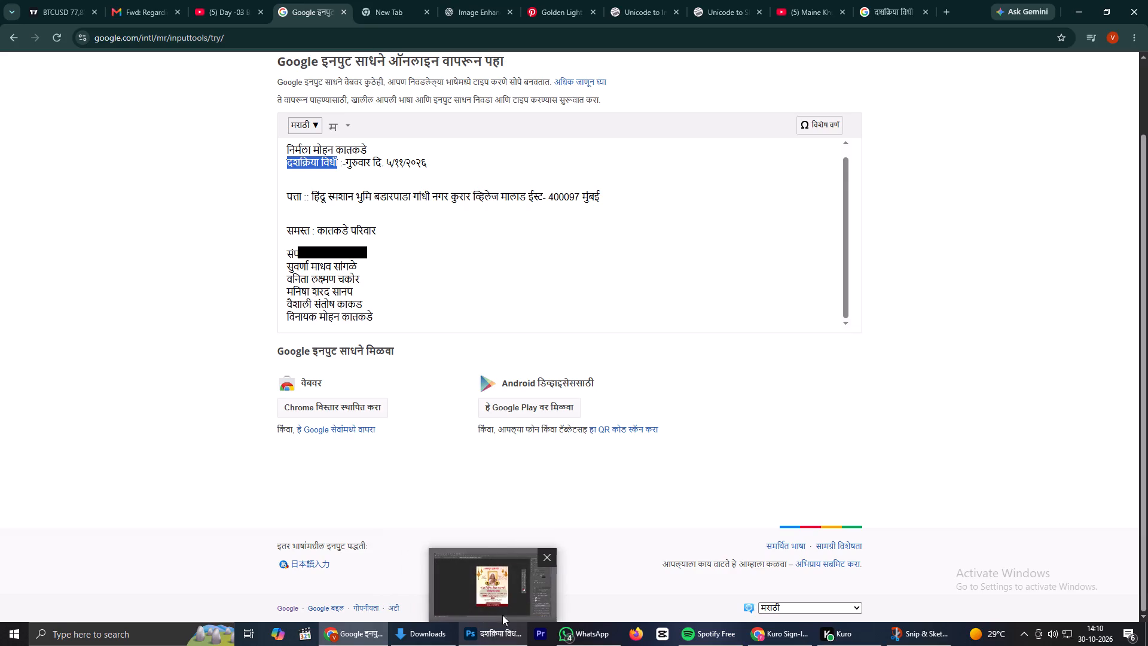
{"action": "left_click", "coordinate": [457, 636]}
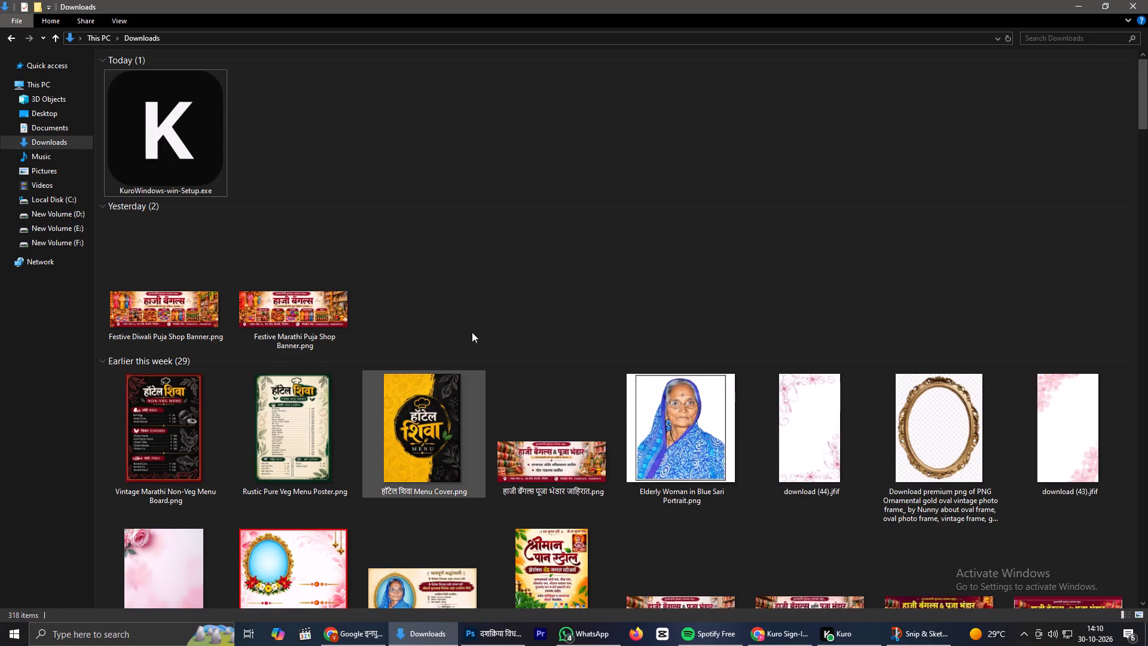
In Photoshop, move the middle mourner name below the others, the right pair to about X 3723 px, and the left pair to about X 2298 px.
{"action": "left_click", "coordinate": [479, 645]}
{"action": "scroll", "coordinate": [562, 482], "scroll_direction": "up", "scroll_amount": 5}
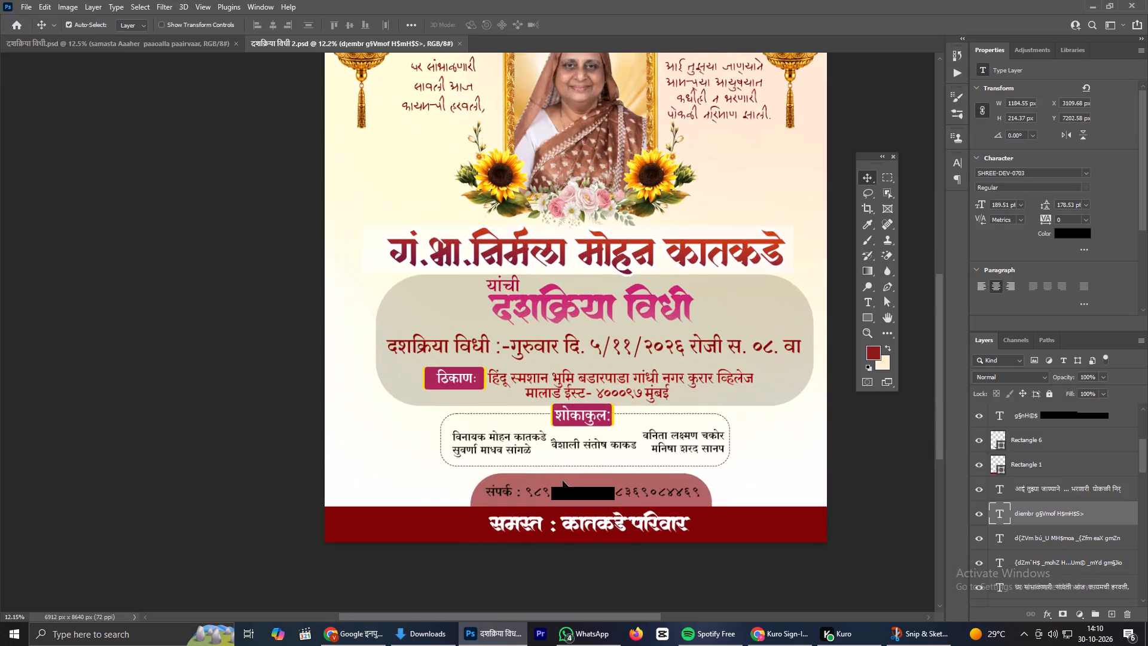
{"action": "scroll", "coordinate": [572, 430], "scroll_direction": "up", "scroll_amount": 4}
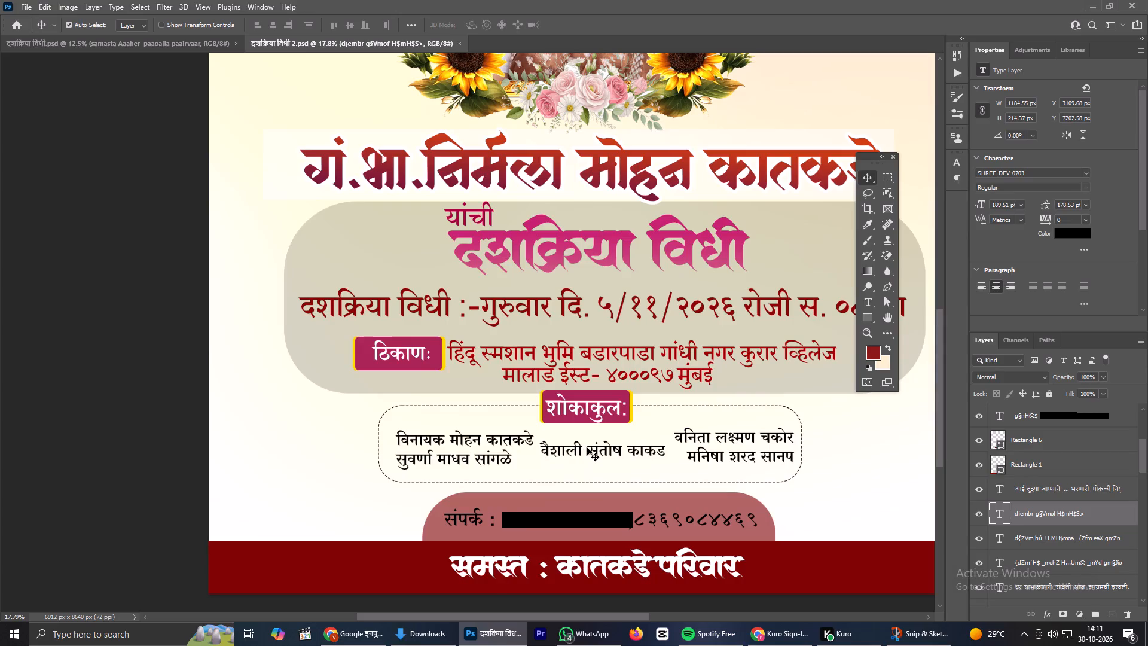
{"action": "left_click_drag", "start_coordinate": [588, 448], "coordinate": [584, 470]}
{"action": "left_click_drag", "start_coordinate": [737, 446], "coordinate": [668, 446]}
{"action": "left_click_drag", "start_coordinate": [423, 443], "coordinate": [485, 440]}
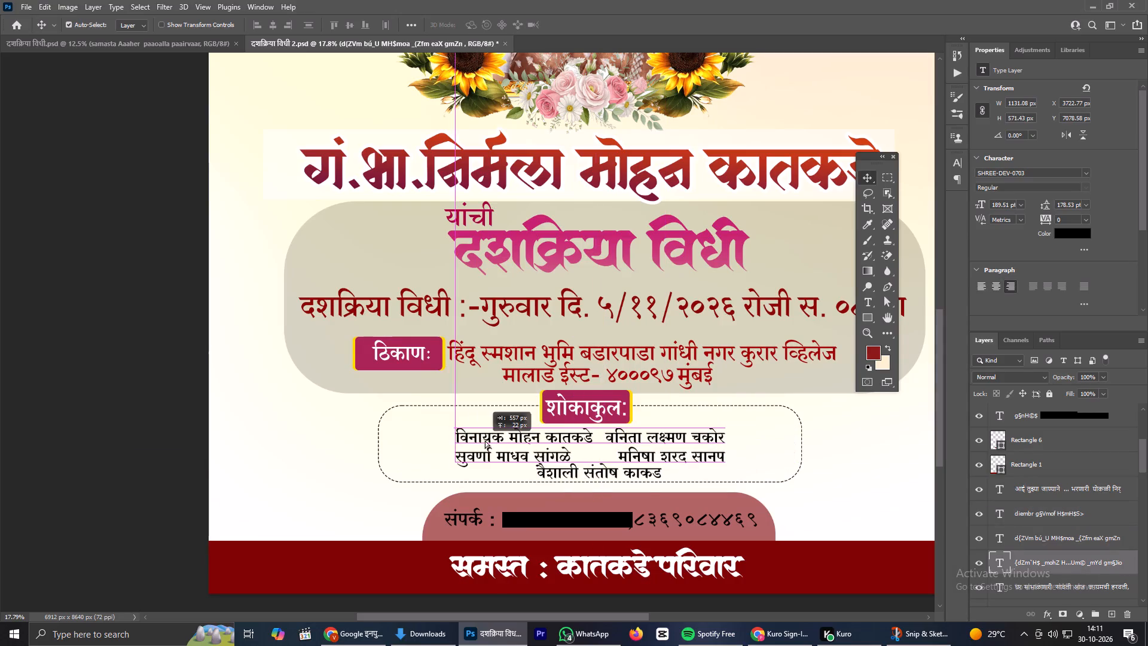
{"action": "left_click_drag", "start_coordinate": [485, 440], "coordinate": [481, 440]}
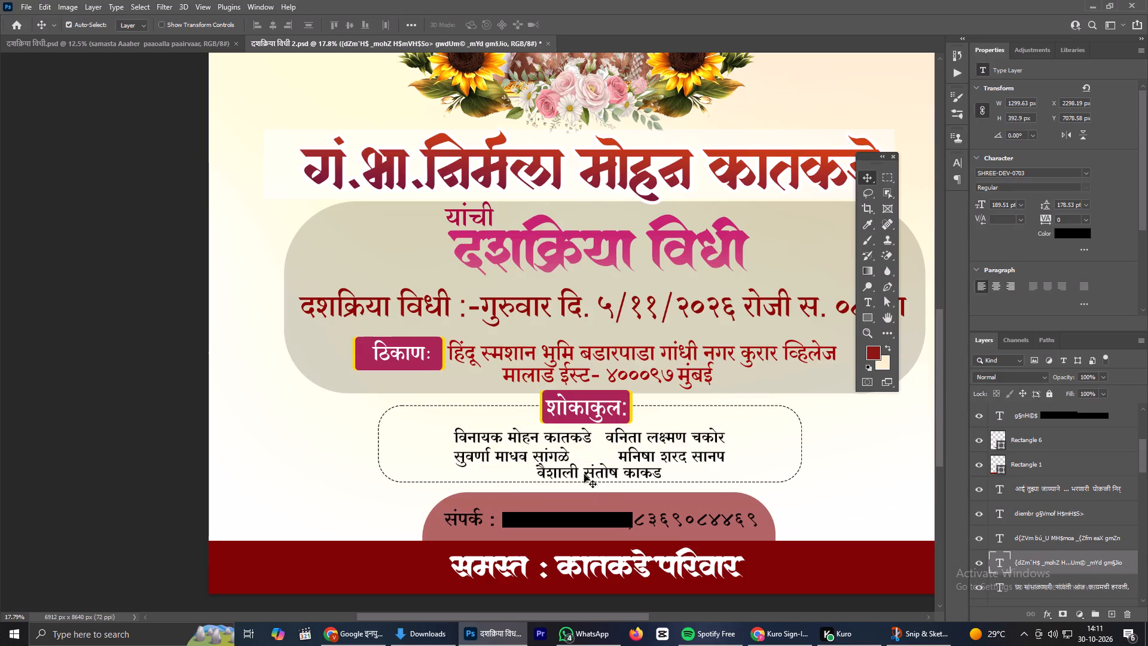
{"action": "scroll", "coordinate": [558, 451], "scroll_direction": "down", "scroll_amount": 1}
{"action": "scroll", "coordinate": [558, 450], "scroll_direction": "up", "scroll_amount": 1}
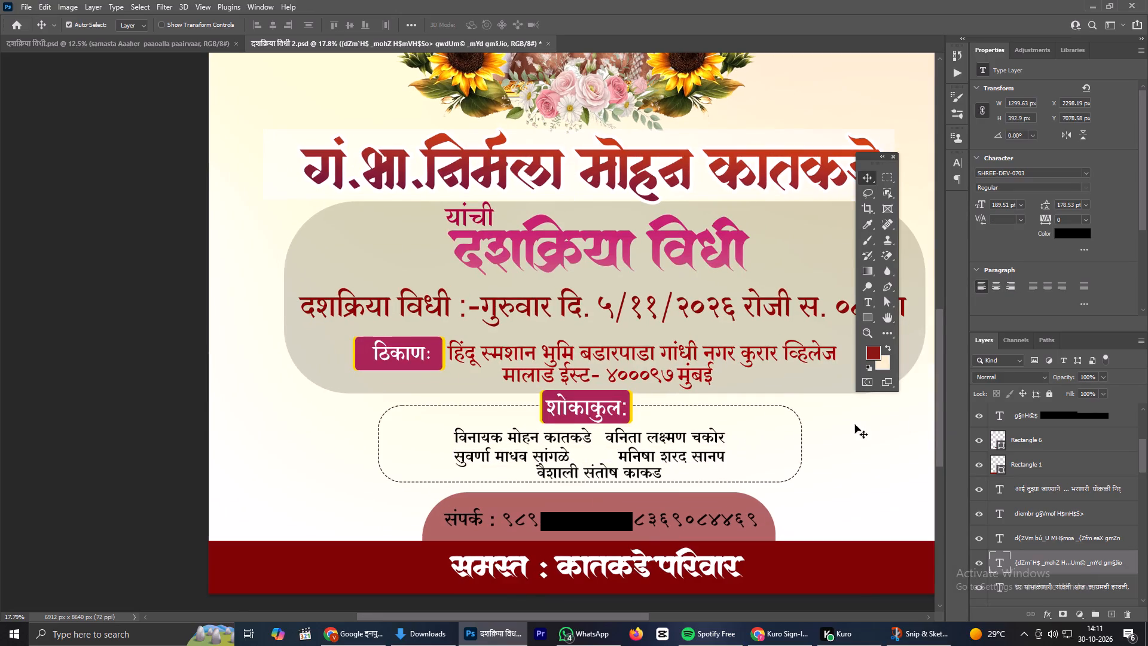
{"action": "left_click", "coordinate": [801, 440]}
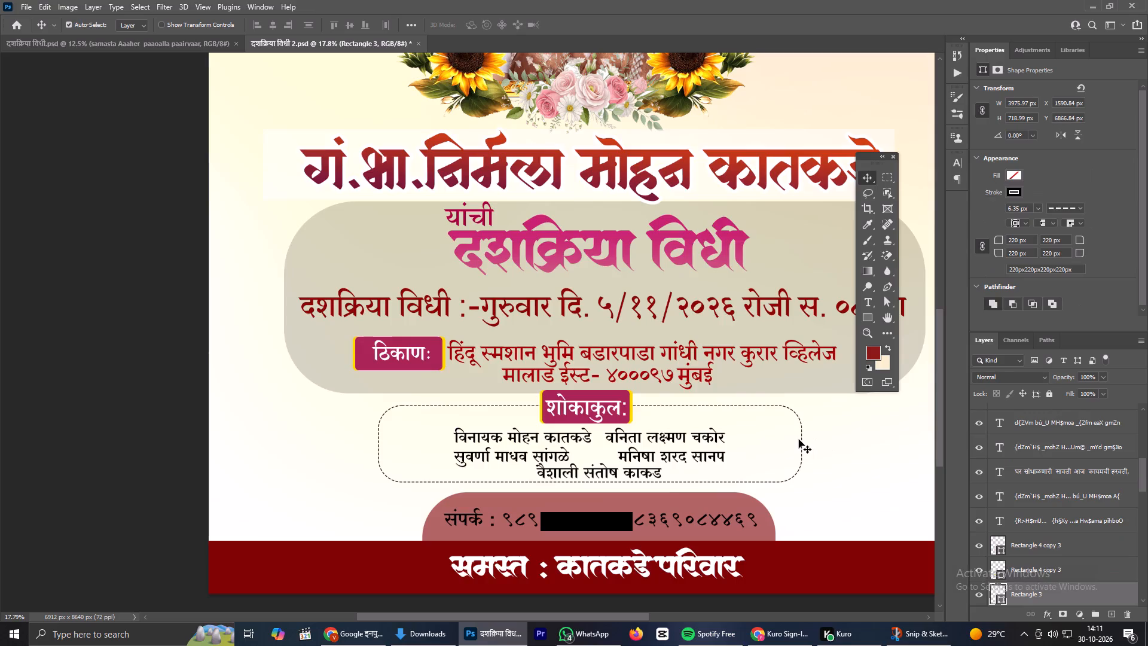
On the Google Input Tools page in Chrome, move the last mourner name onto its own line directly below the contact line.
{"action": "left_click", "coordinate": [353, 638]}
{"action": "scroll", "coordinate": [310, 220], "scroll_direction": "up", "scroll_amount": 1}
{"action": "scroll", "coordinate": [310, 220], "scroll_direction": "down", "scroll_amount": 1}
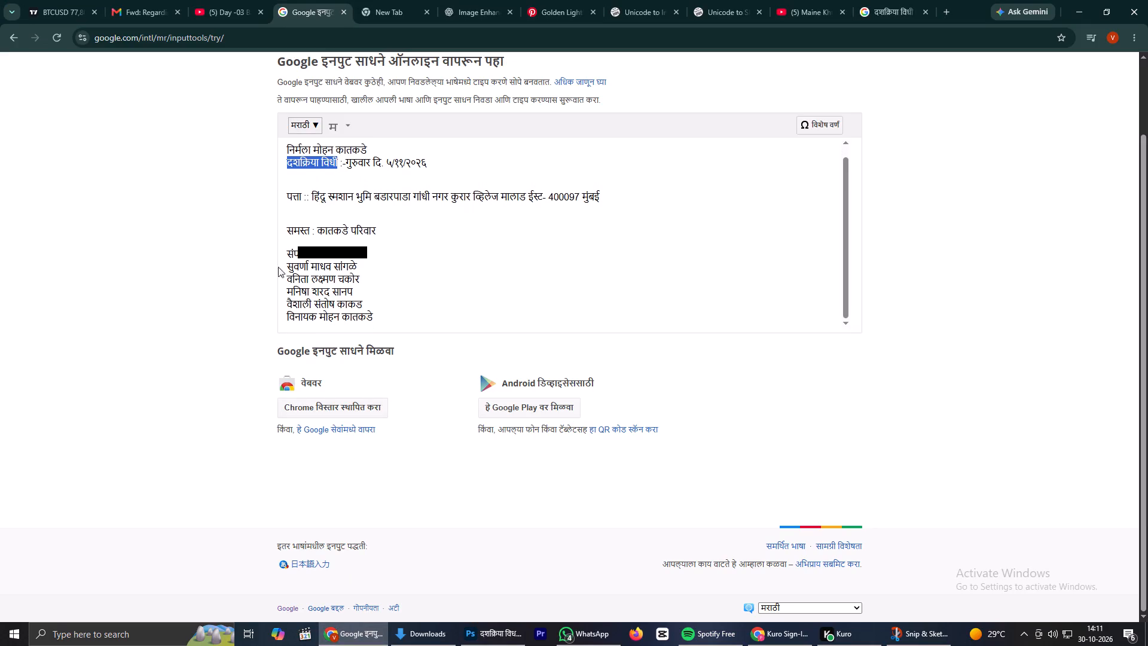
{"action": "left_click", "coordinate": [286, 270]}
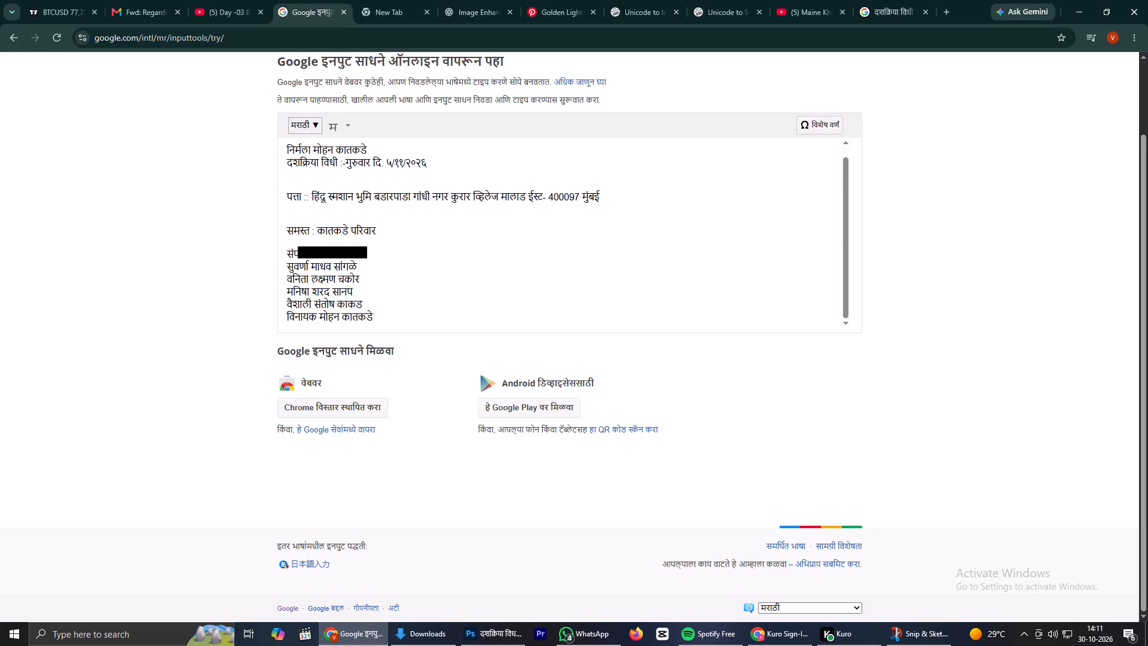
{"action": "left_click_drag", "start_coordinate": [285, 316], "coordinate": [292, 316]}
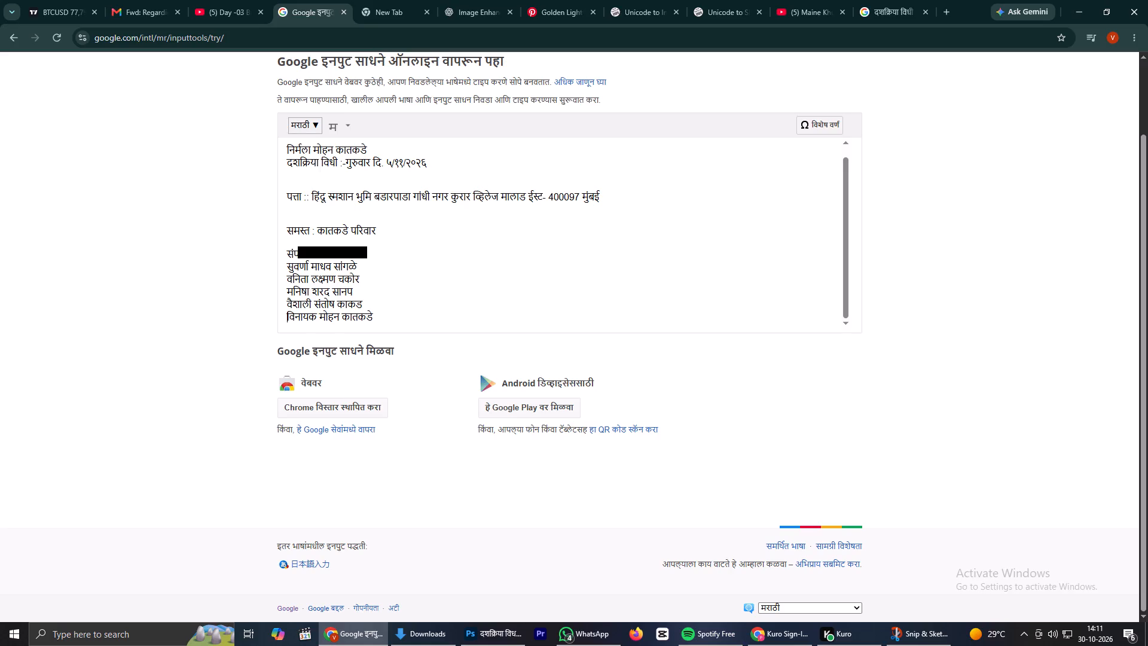
{"action": "left_click_drag", "start_coordinate": [292, 316], "coordinate": [418, 310]}
{"action": "left_click_drag", "start_coordinate": [387, 321], "coordinate": [290, 322]}
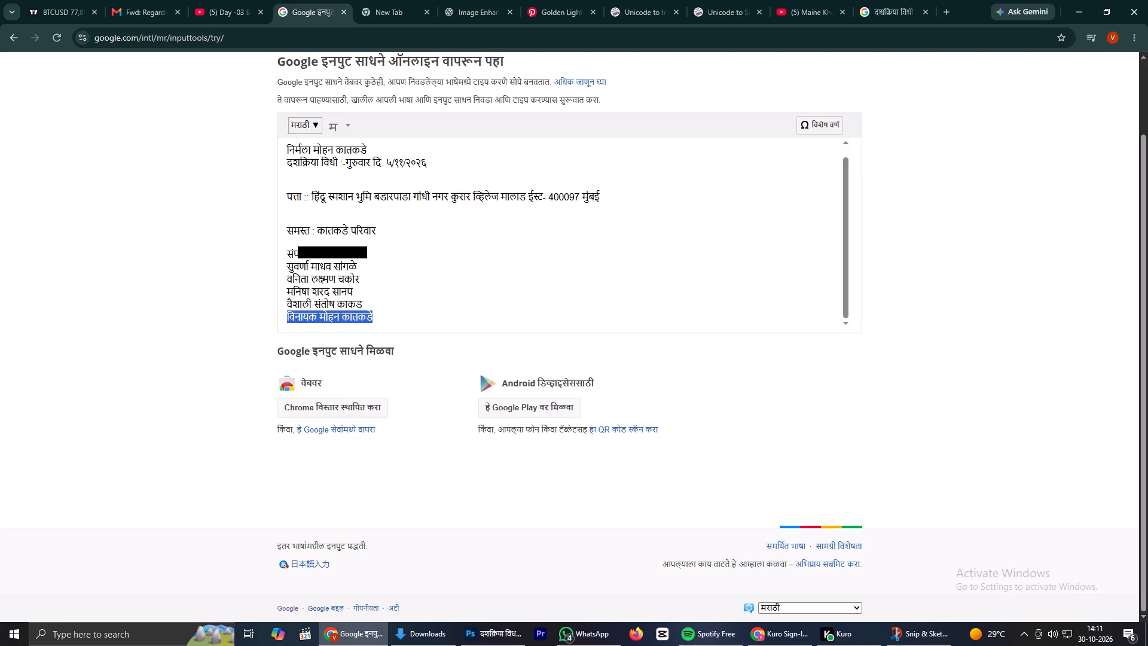
{"action": "key", "text": "ctrl+c"}
{"action": "right_click", "coordinate": [222, 347]}
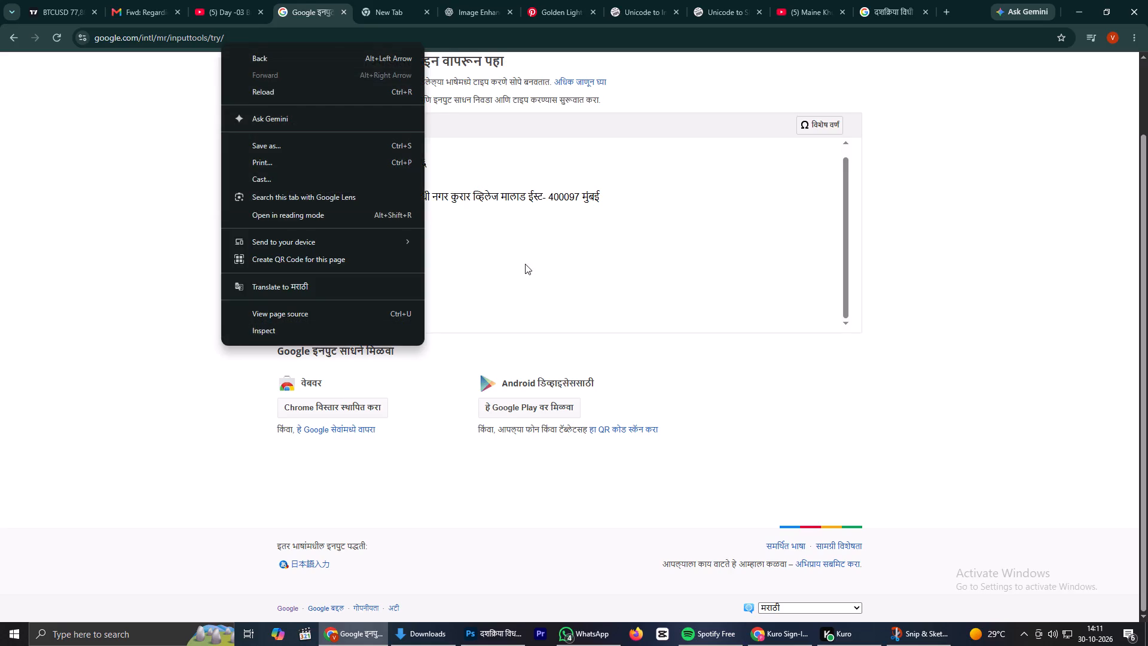
{"action": "left_click", "coordinate": [525, 264]}
{"action": "key", "text": "BackSpace"}
{"action": "left_click_drag", "start_coordinate": [286, 318], "coordinate": [349, 323]}
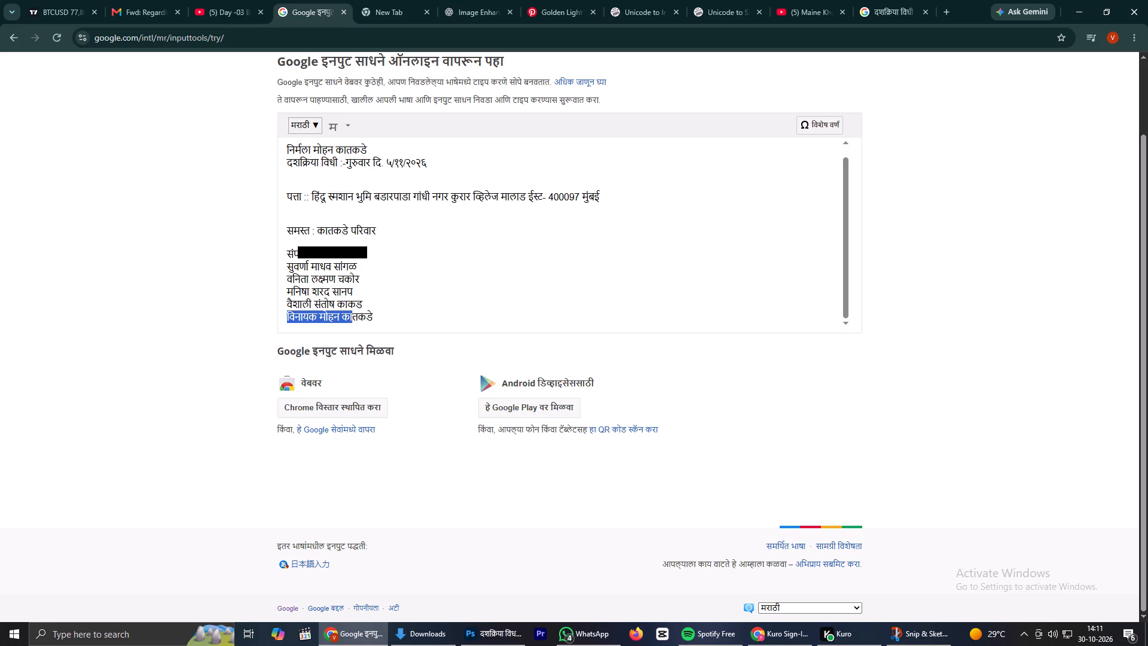
{"action": "left_click_drag", "start_coordinate": [349, 323], "coordinate": [374, 323]}
{"action": "key", "text": "BackSpace"}
{"action": "key", "text": "BackSpace"}
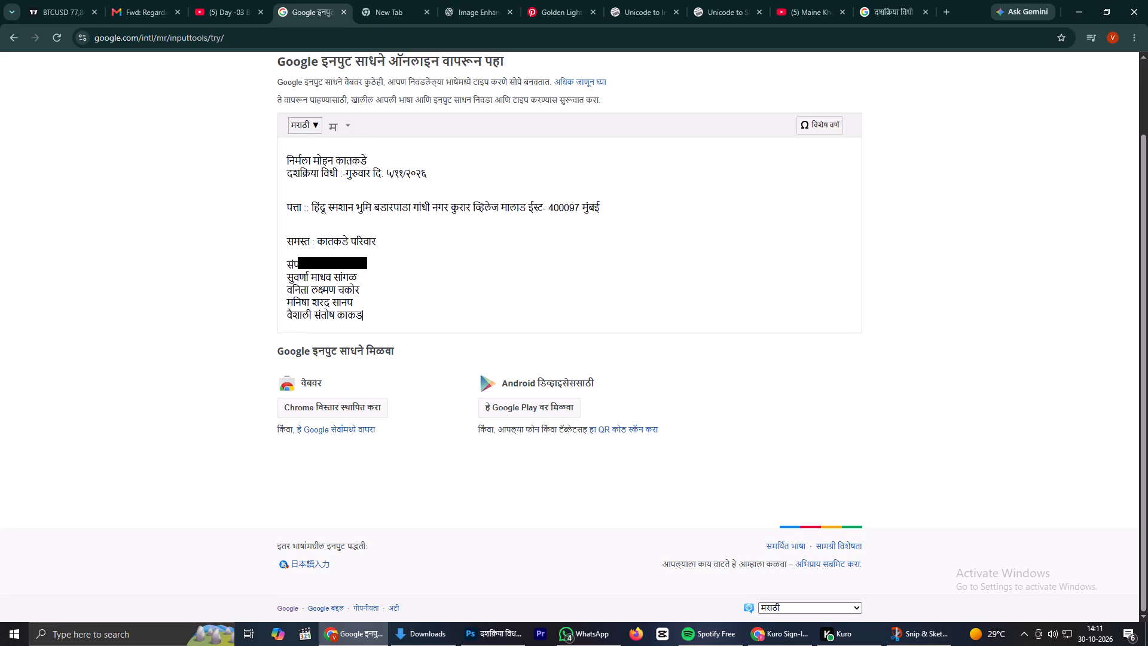
{"action": "left_click", "coordinate": [282, 269]}
{"action": "left_click", "coordinate": [380, 267]}
{"action": "key", "text": "Return"}
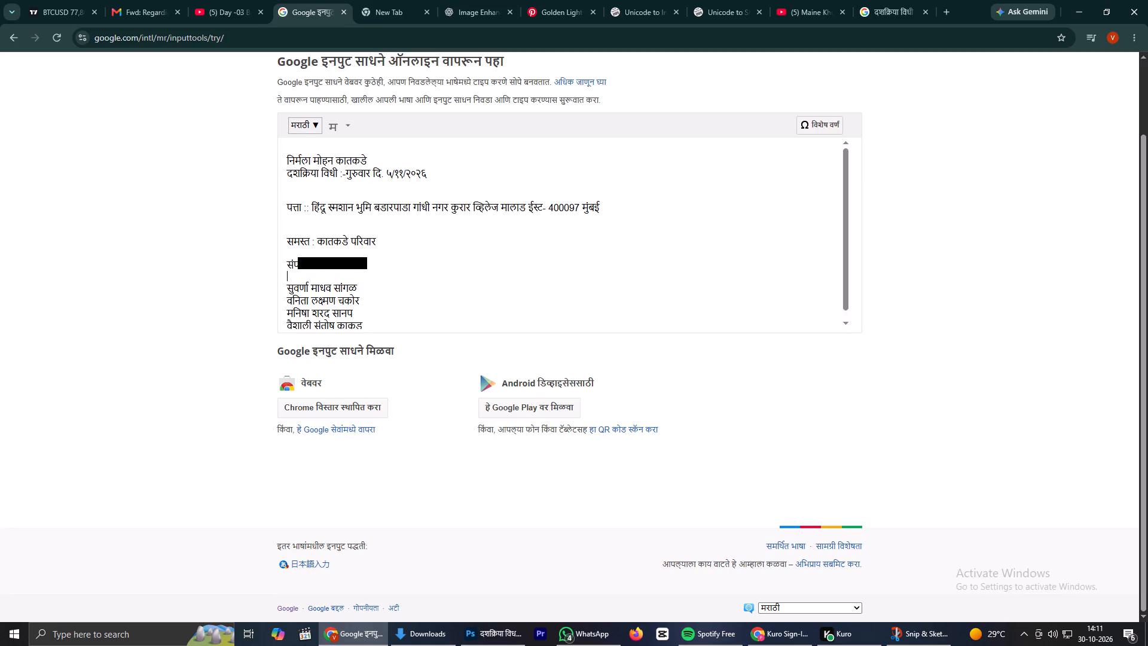
{"action": "key", "text": "ctrl+v"}
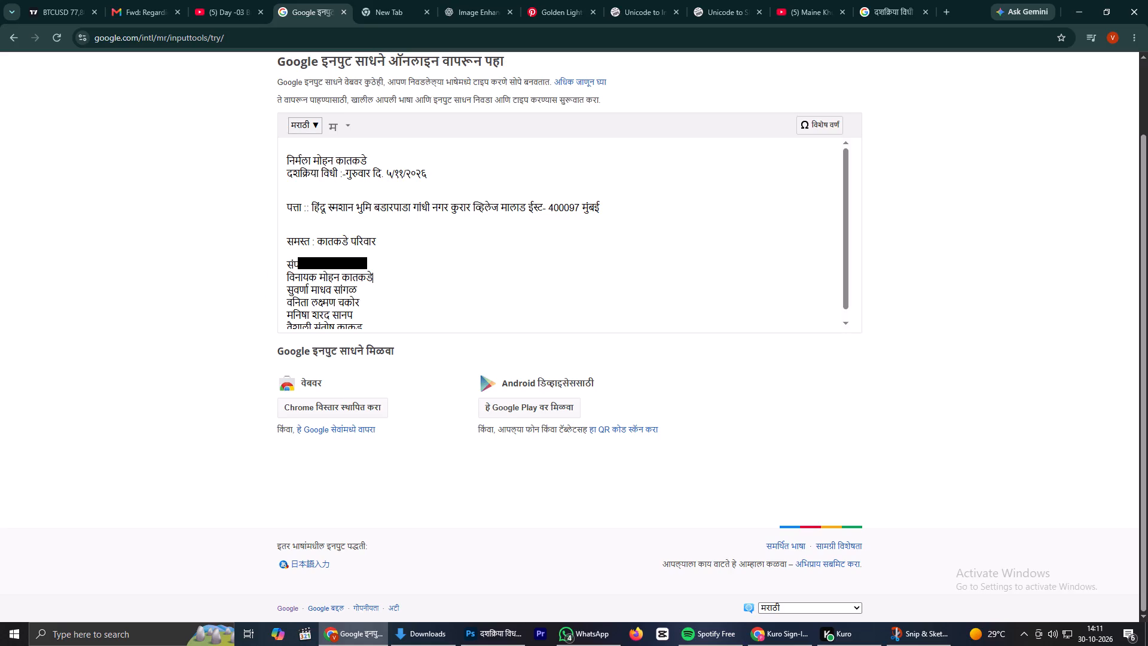
Add the honorific श्री. in front of the first mourner name.
{"action": "left_click", "coordinate": [282, 275]}
{"action": "type", "text": "shri"}
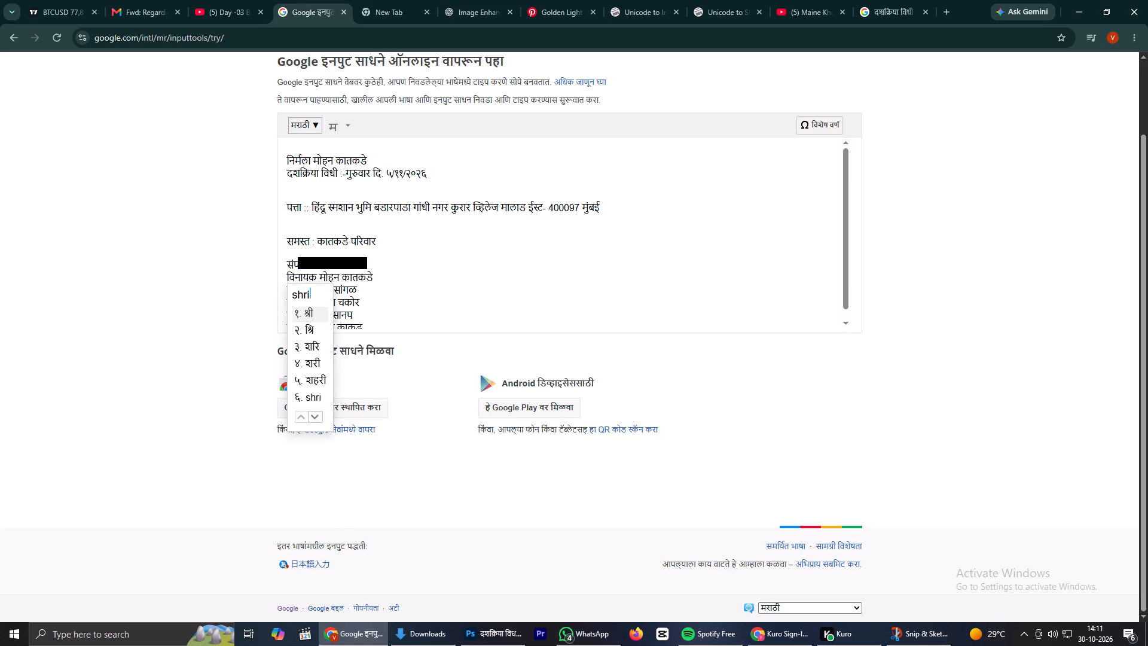
{"action": "key", "text": "period"}
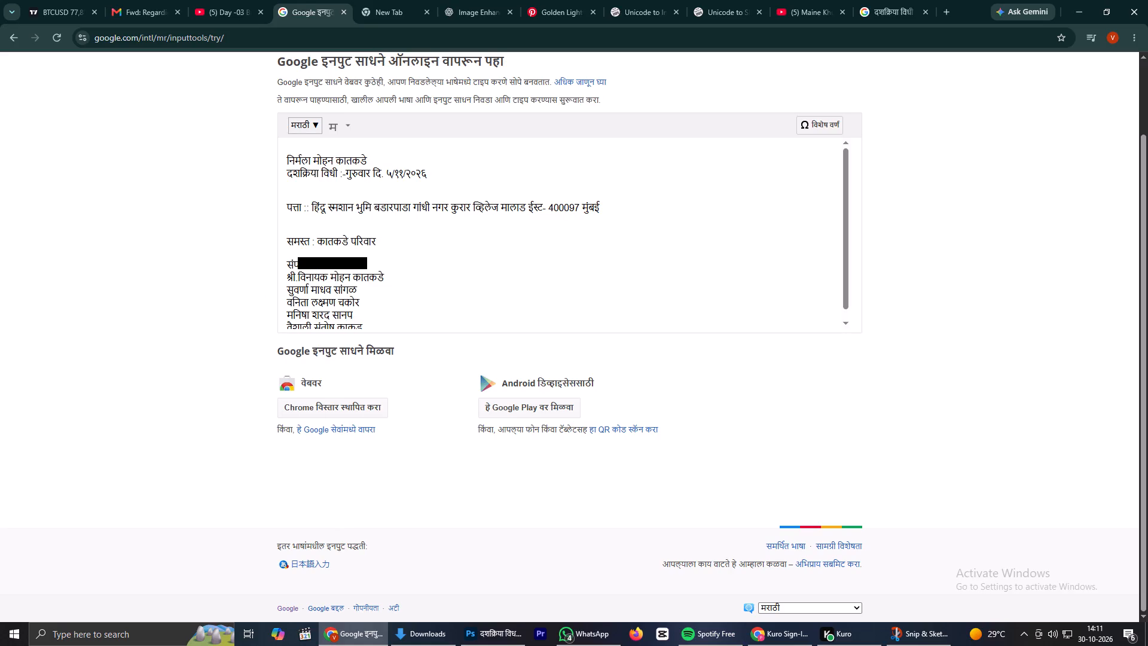
Append the relation (मुलगा) in round brackets after the first mourner name.
{"action": "left_click", "coordinate": [389, 277]}
{"action": "type", "text": "9mulga"}
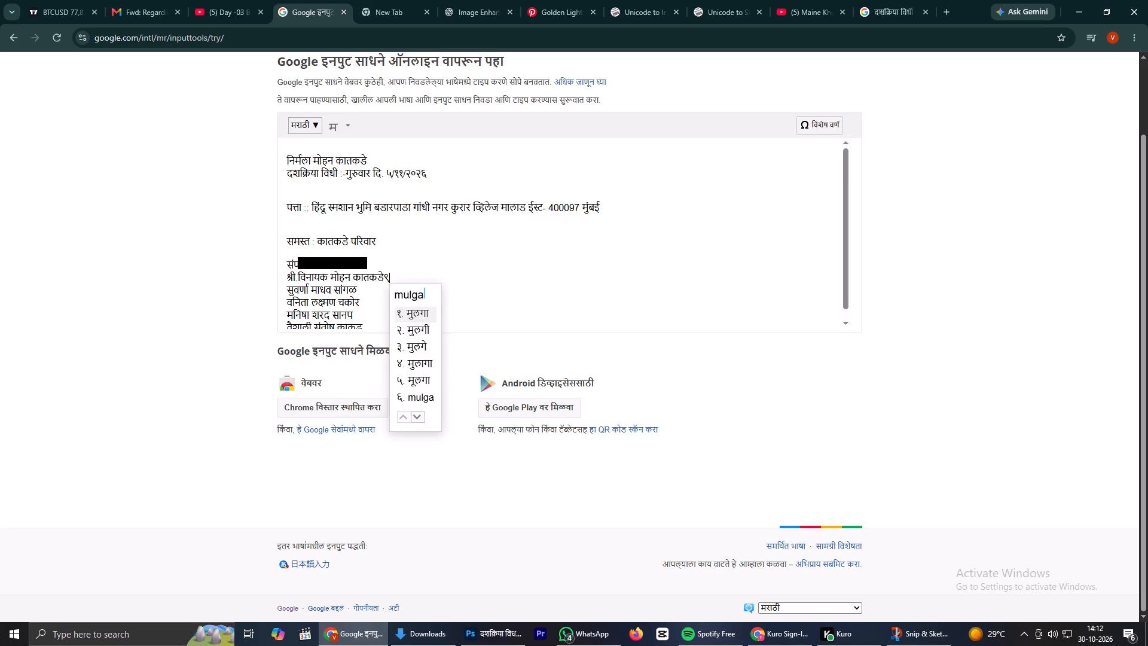
{"action": "key", "text": "0"}
{"action": "key", "text": "BackSpace"}
{"action": "key", "text": "space"}
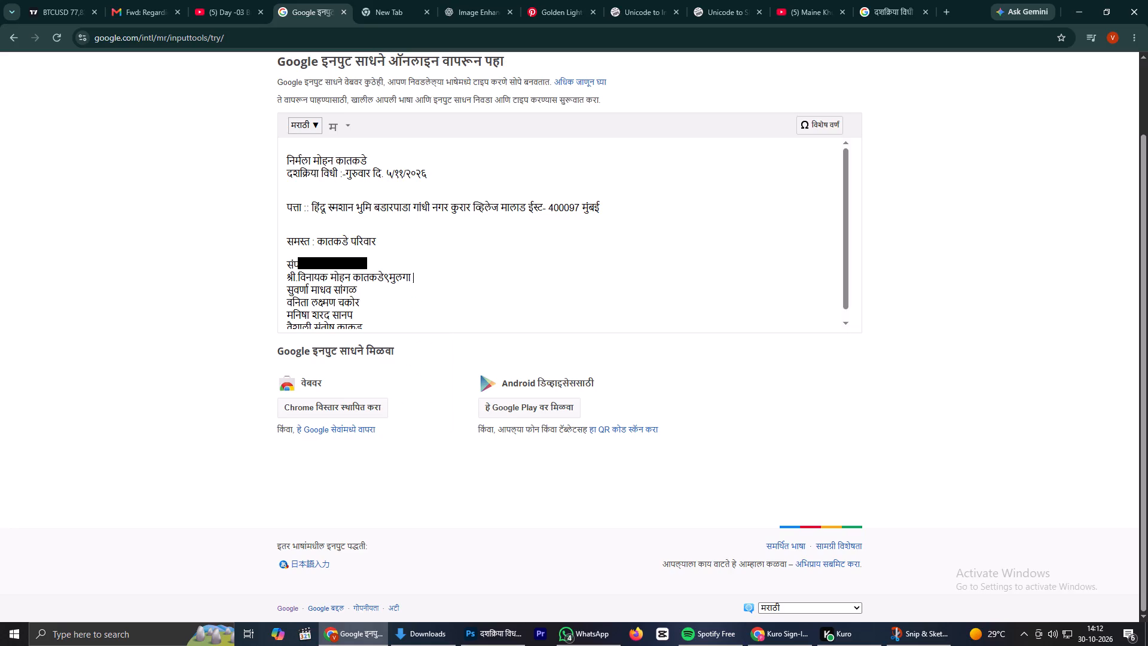
{"action": "key", "text": "0"}
{"action": "key", "text": "BackSpace"}
{"action": "key", "text": "BackSpace"}
{"action": "key", "text": "shift+parenright"}
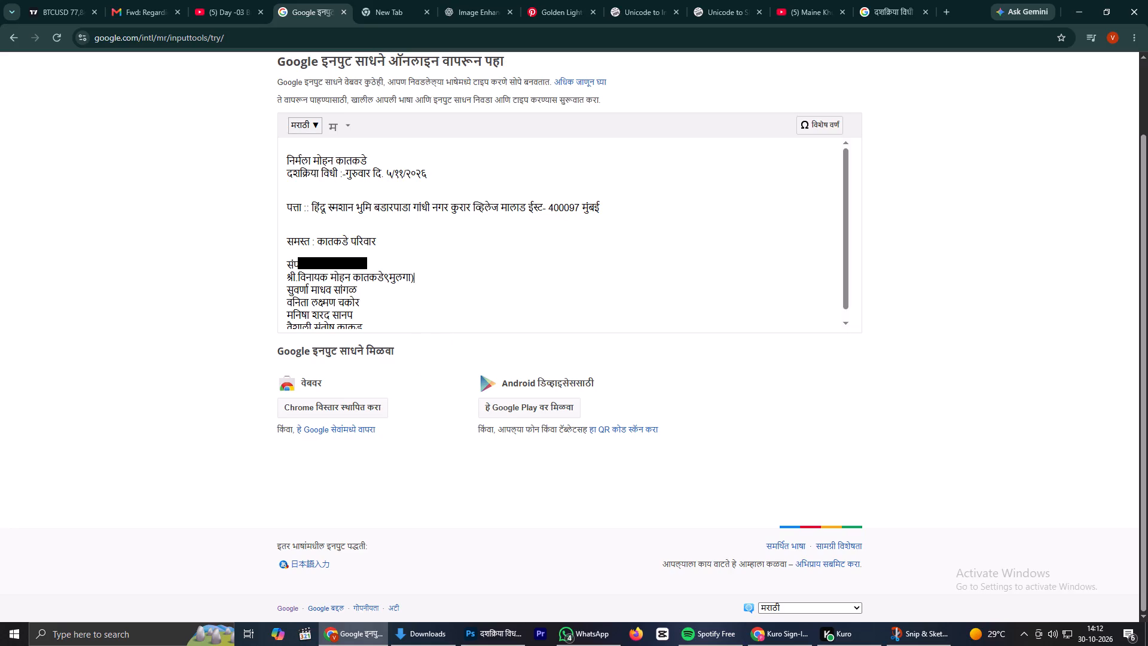
{"action": "left_click", "coordinate": [388, 275]}
{"action": "key", "text": "BackSpace"}
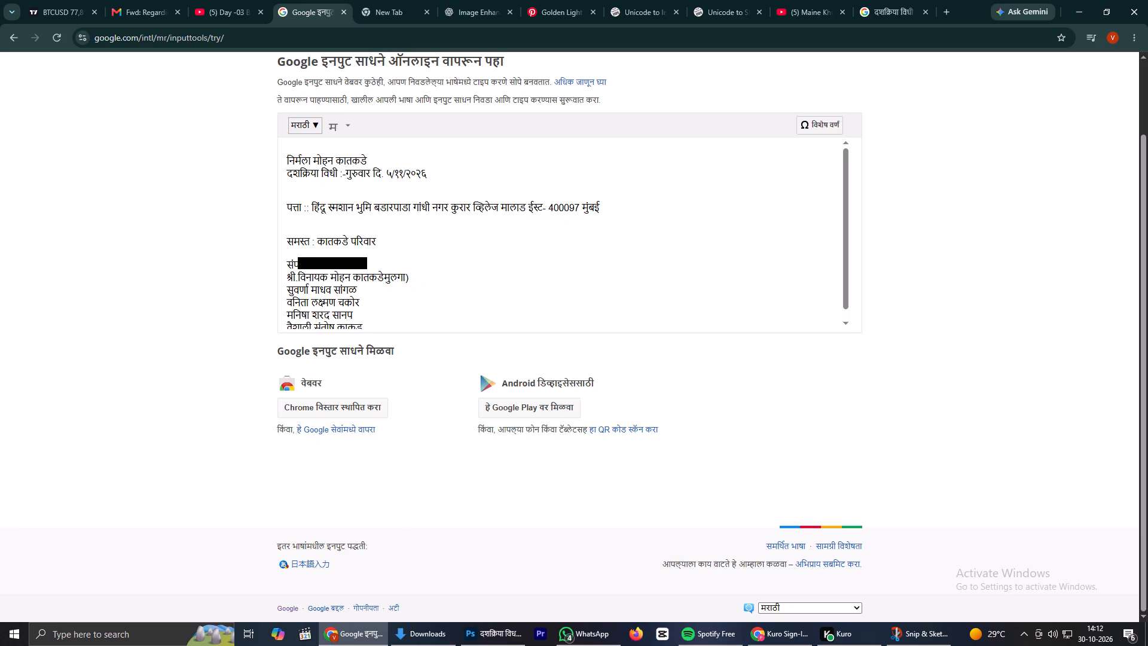
{"action": "key", "text": "shift+parenleft"}
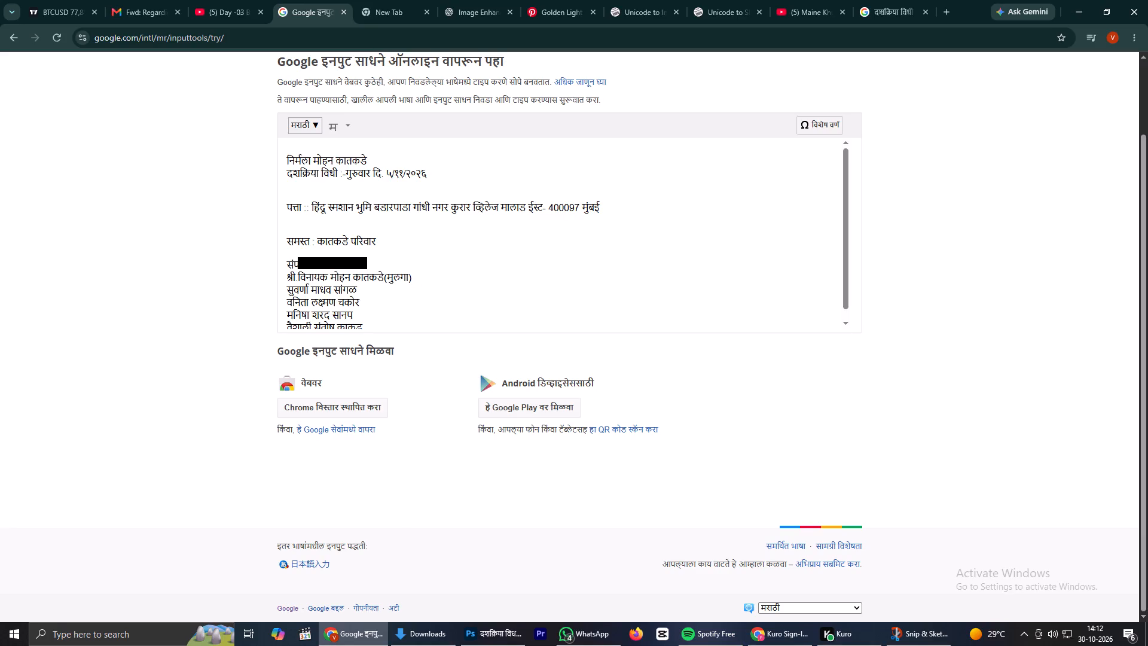
Append the relation (मुलगी) in round brackets after the second mourner name, reusing the bracketed text from the first.
{"action": "left_click_drag", "start_coordinate": [383, 282], "coordinate": [429, 283]}
{"action": "key", "text": "ctrl+c"}
{"action": "left_click", "coordinate": [355, 287]}
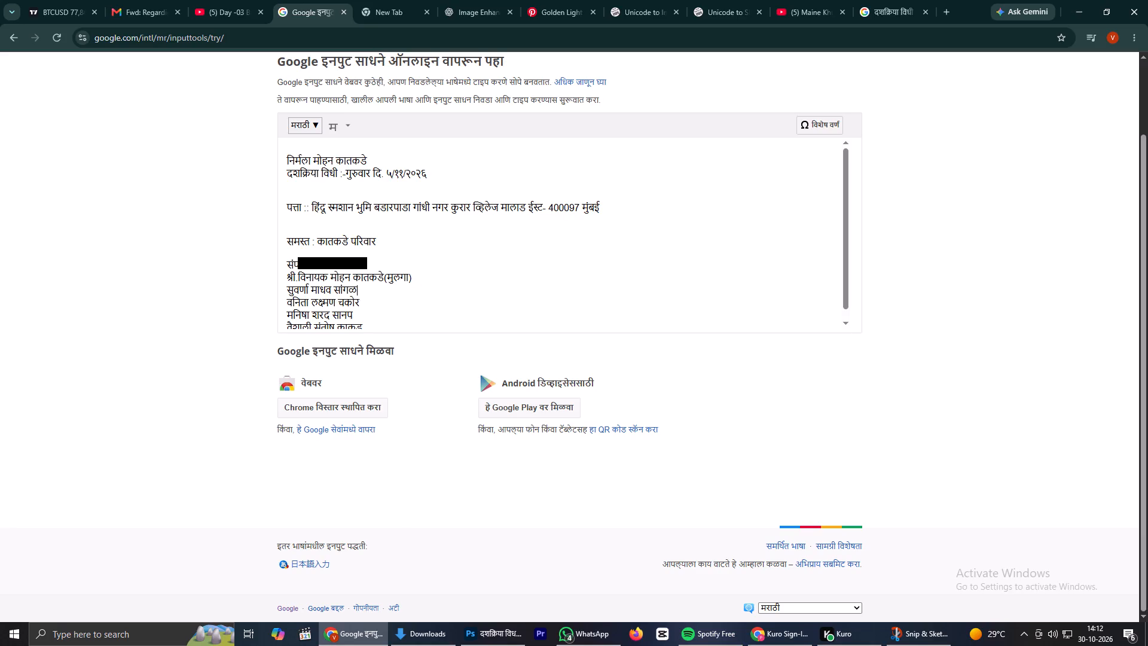
{"action": "key", "text": "ctrl+v"}
{"action": "left_click", "coordinate": [362, 309]}
{"action": "double_click", "coordinate": [371, 288]}
{"action": "type", "text": "mulgi"}
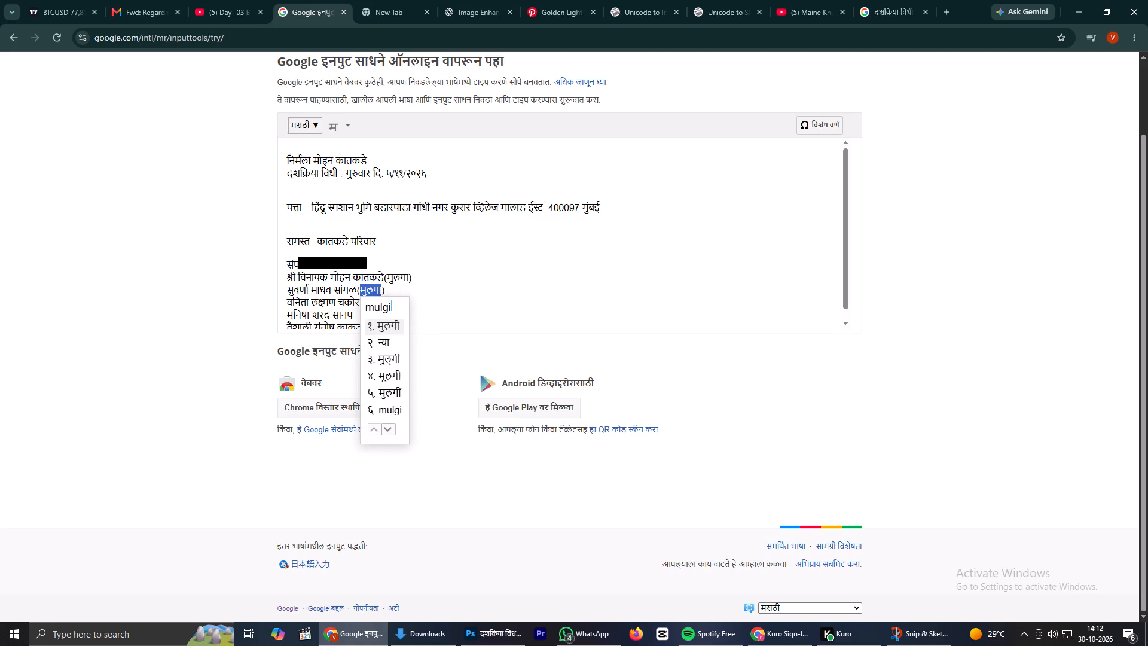
{"action": "key", "text": "space"}
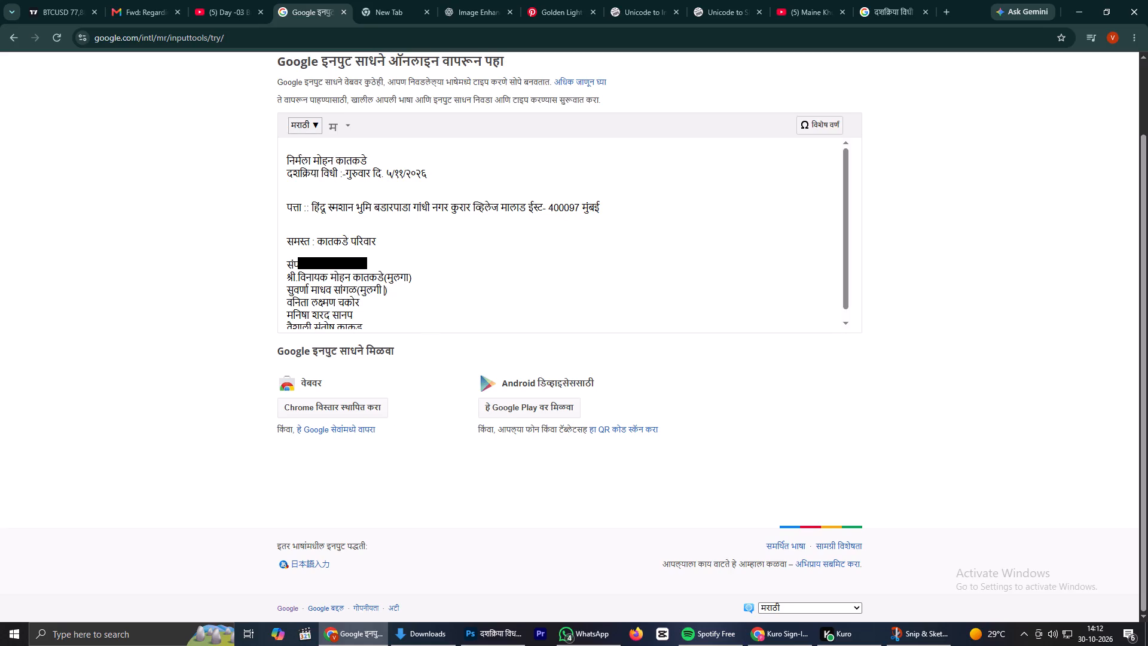
{"action": "key", "text": "BackSpace"}
Copy the relation (मुलगी) to the end of the third, fourth and fifth mourner names.
{"action": "left_click_drag", "start_coordinate": [393, 294], "coordinate": [358, 290]}
{"action": "left_click_drag", "start_coordinate": [358, 290], "coordinate": [356, 289]}
{"action": "key", "text": "ctrl+c"}
{"action": "left_click", "coordinate": [373, 312]}
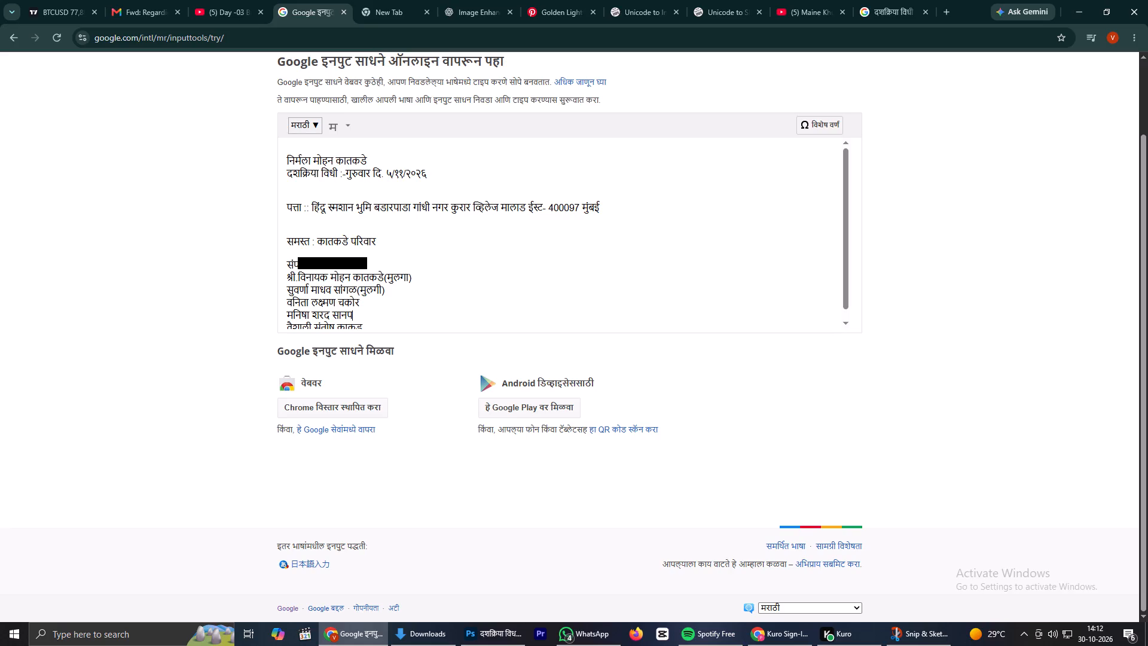
{"action": "left_click", "coordinate": [367, 300]}
{"action": "key", "text": "ctrl+v"}
{"action": "left_click", "coordinate": [371, 317]}
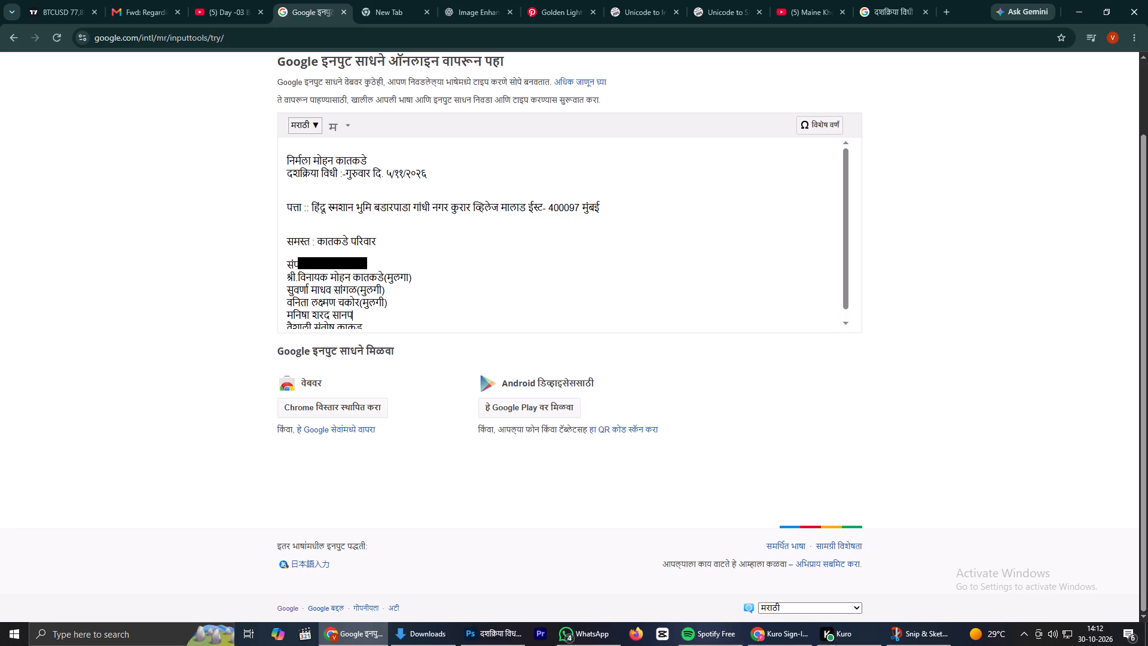
{"action": "key", "text": "ctrl+v"}
{"action": "left_click", "coordinate": [371, 329]}
{"action": "key", "text": "ctrl+v"}
{"action": "scroll", "coordinate": [377, 318], "scroll_direction": "down", "scroll_amount": 2}
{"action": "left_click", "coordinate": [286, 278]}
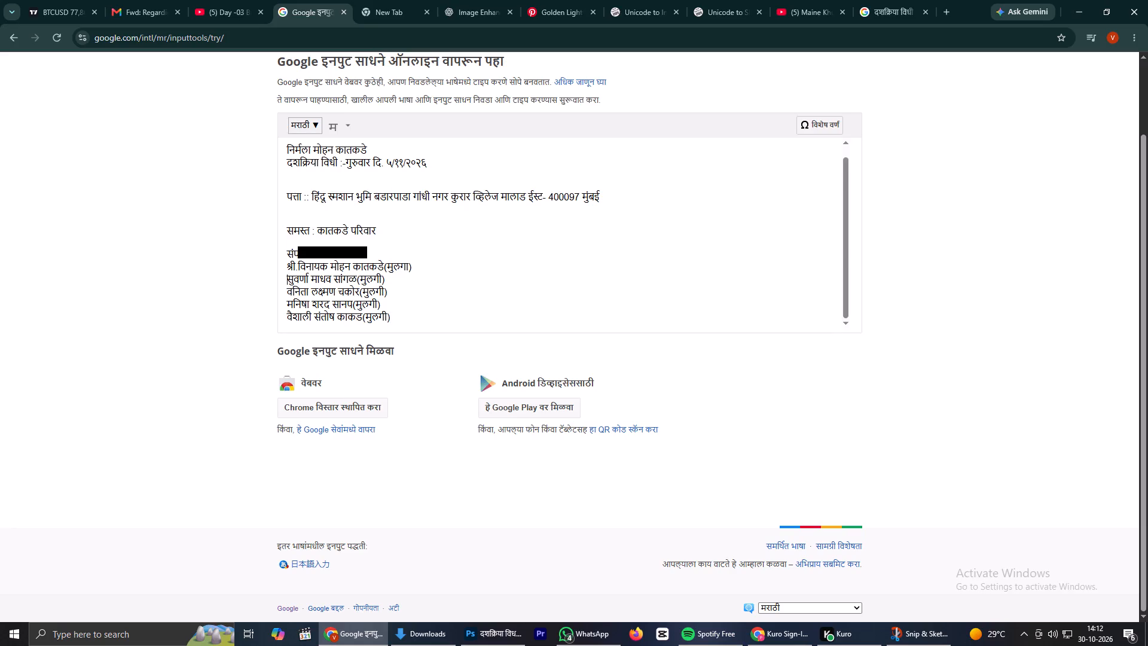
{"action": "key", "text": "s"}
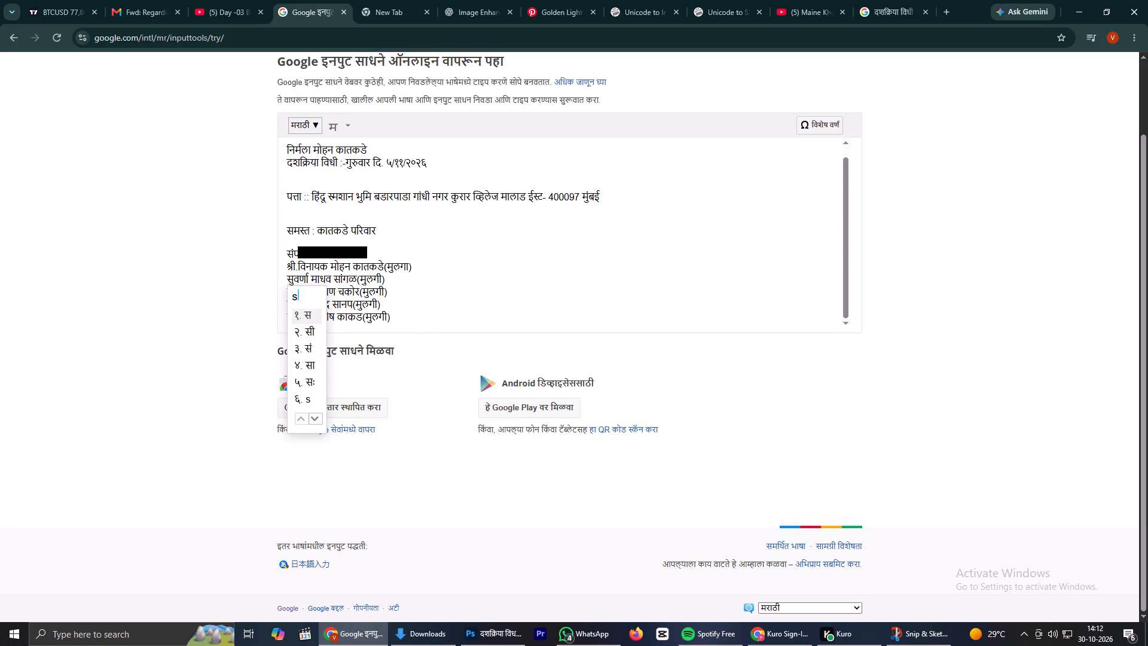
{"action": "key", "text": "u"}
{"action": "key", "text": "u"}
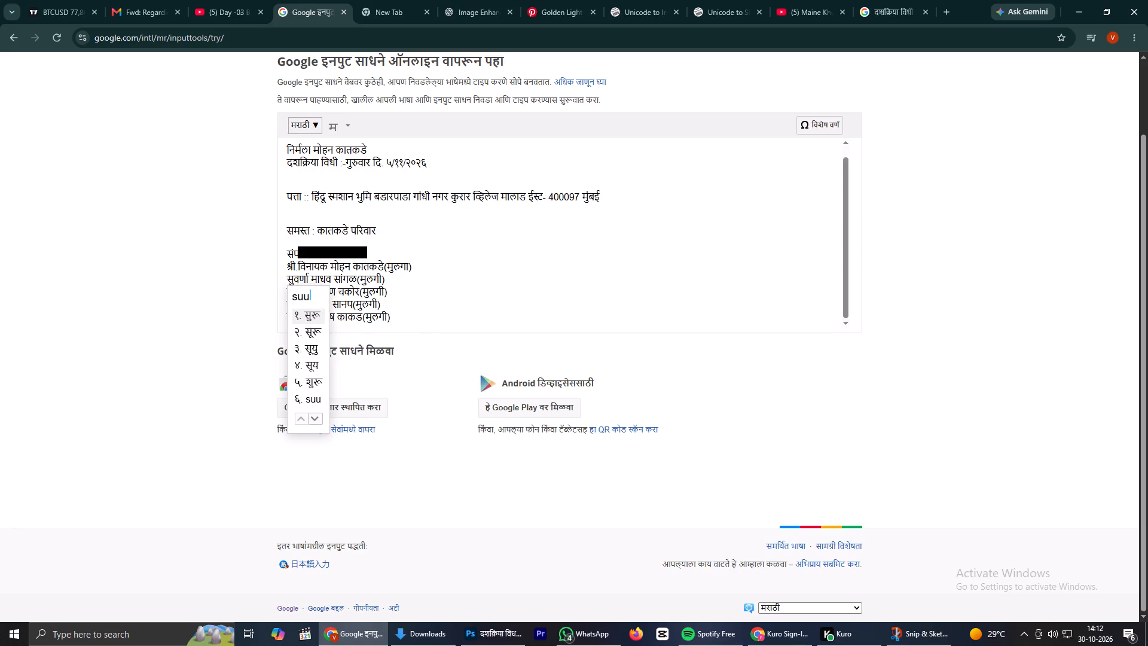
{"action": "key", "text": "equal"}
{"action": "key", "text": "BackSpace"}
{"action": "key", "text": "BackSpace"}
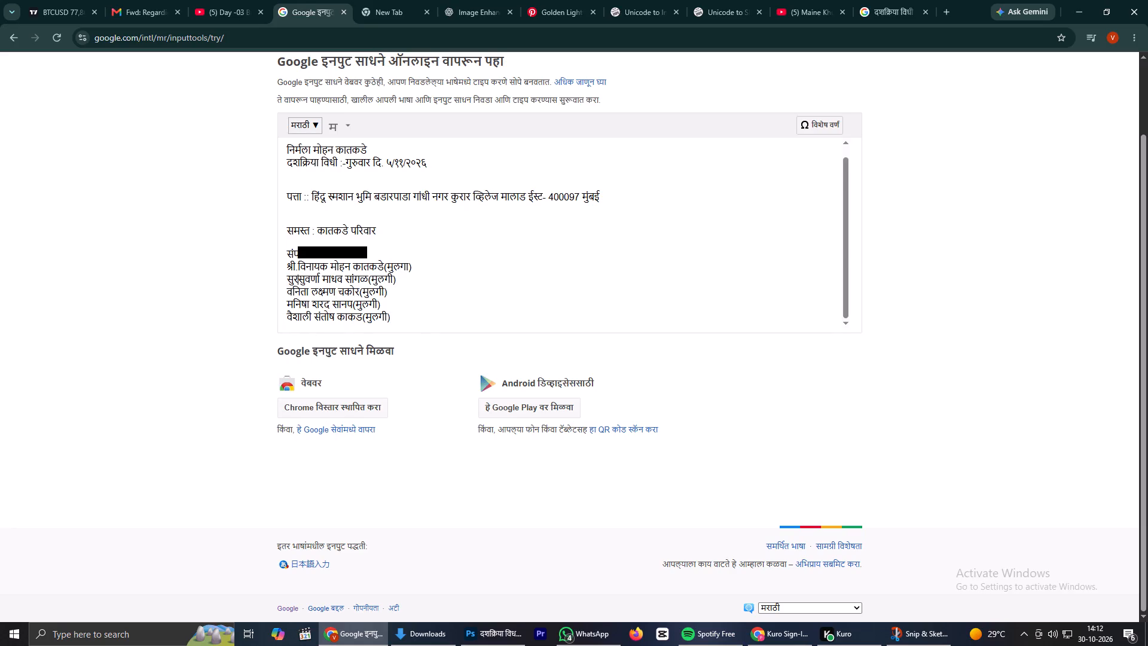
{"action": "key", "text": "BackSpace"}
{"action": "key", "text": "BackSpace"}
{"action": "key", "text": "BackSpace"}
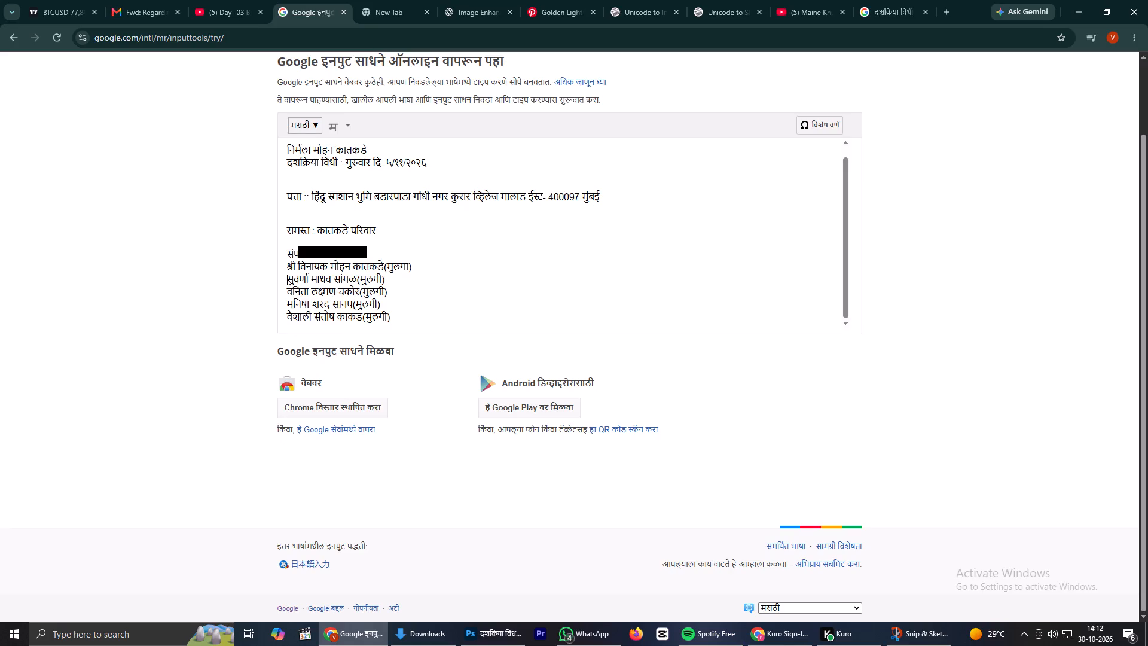
Add the honorific सौ. in front of each of the second to fifth mourner names.
{"action": "type", "text": "sau"}
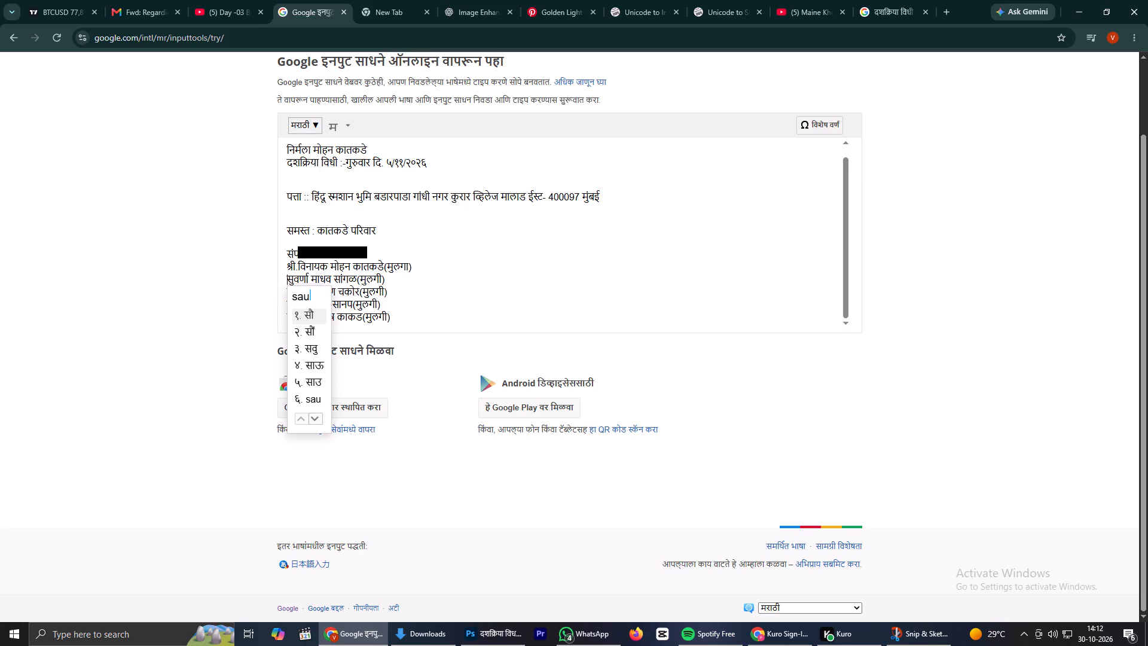
{"action": "key", "text": "period"}
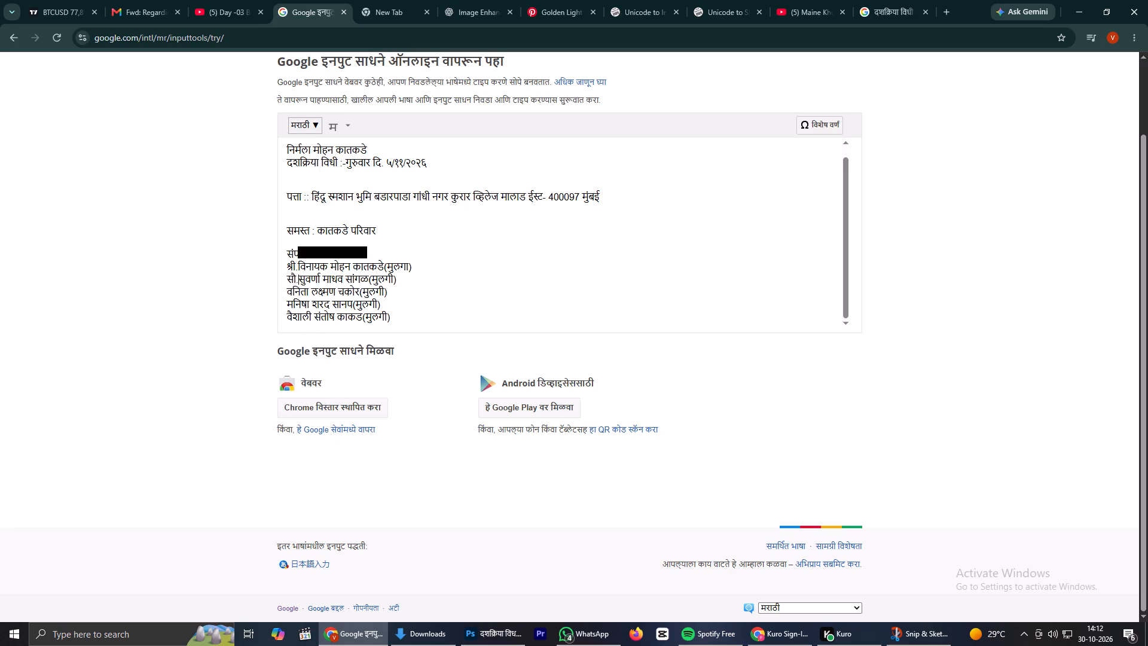
{"action": "left_click_drag", "start_coordinate": [298, 282], "coordinate": [262, 282]}
{"action": "key", "text": "ctrl+c"}
{"action": "left_click", "coordinate": [285, 294]}
{"action": "key", "text": "ctrl+v"}
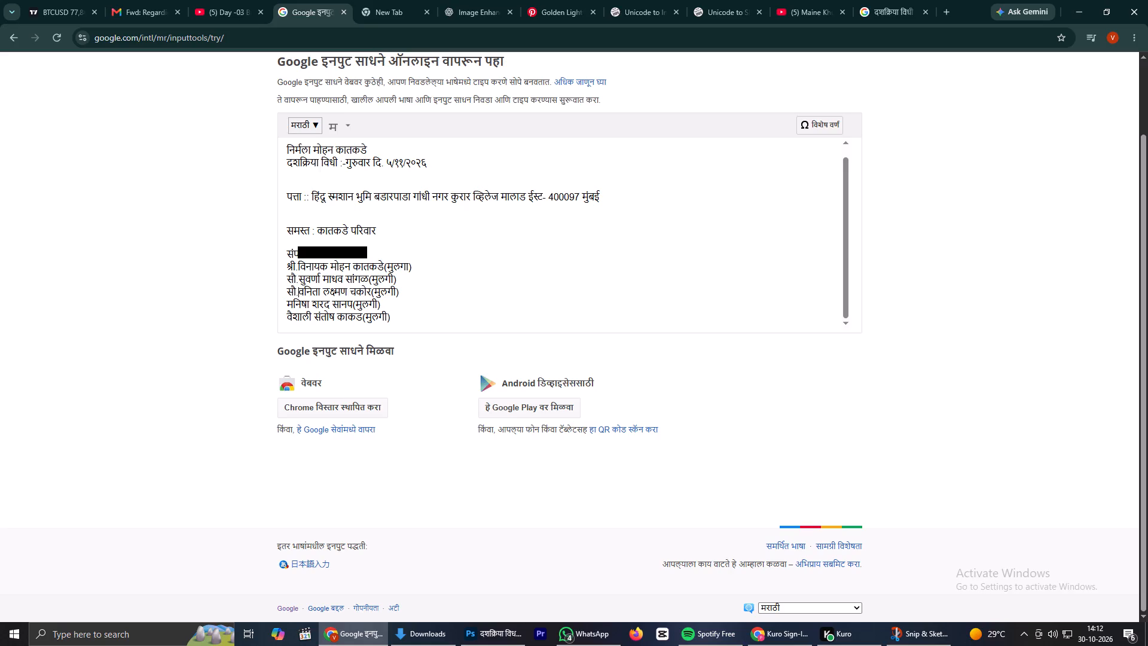
{"action": "left_click", "coordinate": [286, 306]}
{"action": "key", "text": "ctrl+v"}
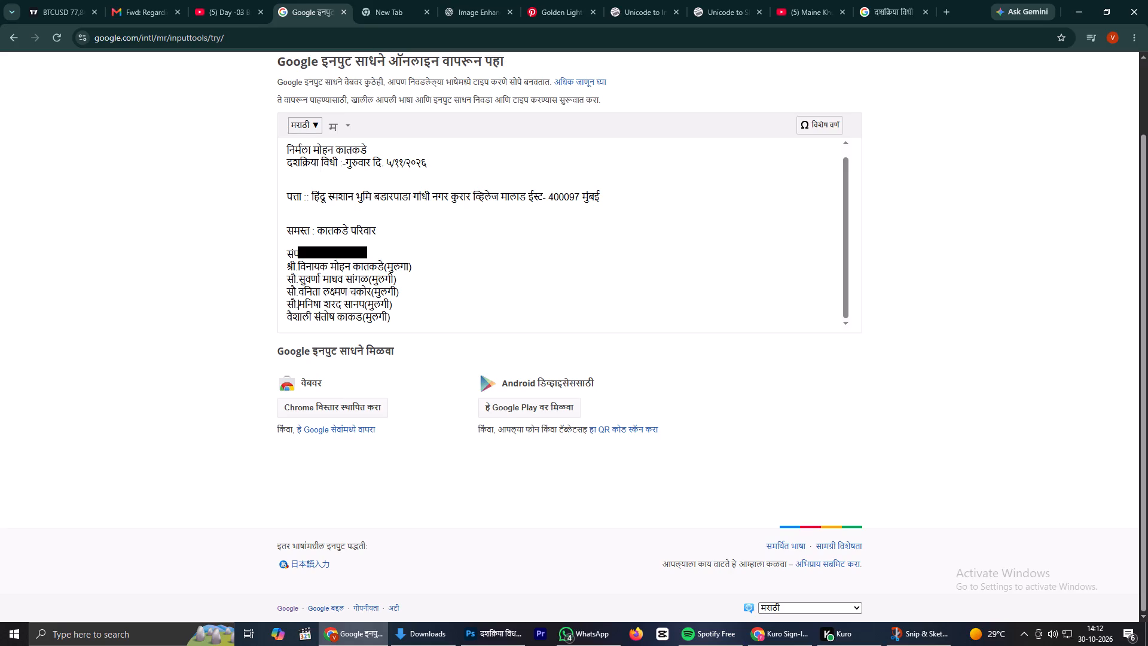
{"action": "left_click", "coordinate": [280, 325]}
{"action": "key", "text": "ctrl+v"}
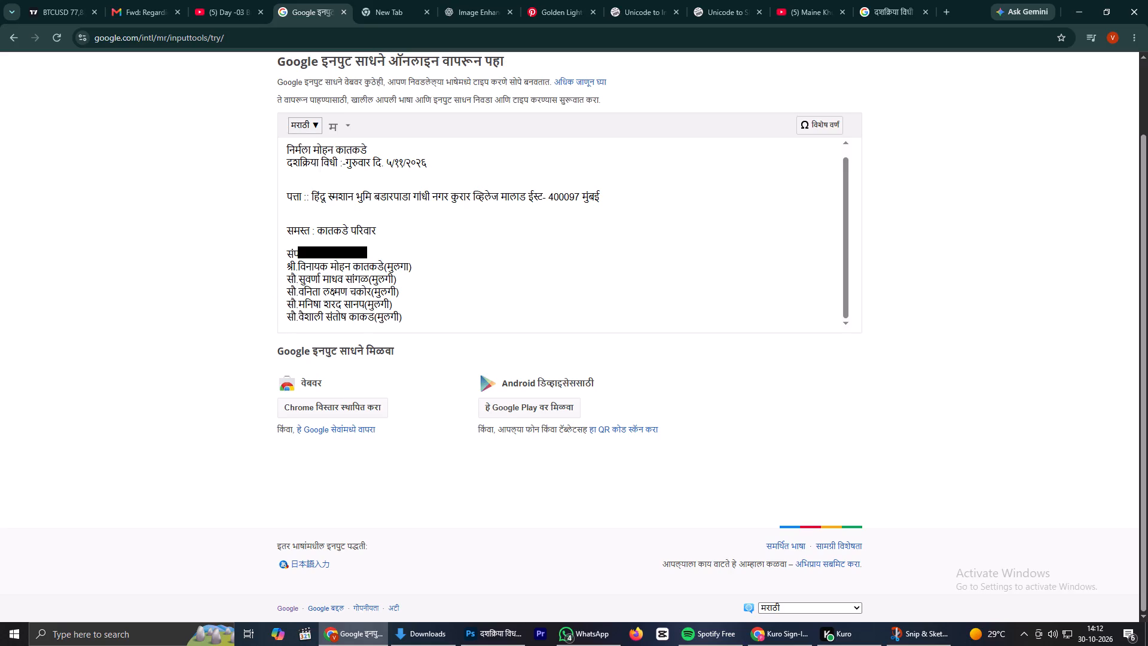
Copy the five revised mourner lines into the Unicode to Shree Lipi Converter in place of the old names and convert them.
{"action": "left_click_drag", "start_coordinate": [277, 266], "coordinate": [410, 321]}
{"action": "key", "text": "ctrl+c"}
{"action": "scroll", "coordinate": [383, 290], "scroll_direction": "down", "scroll_amount": 3}
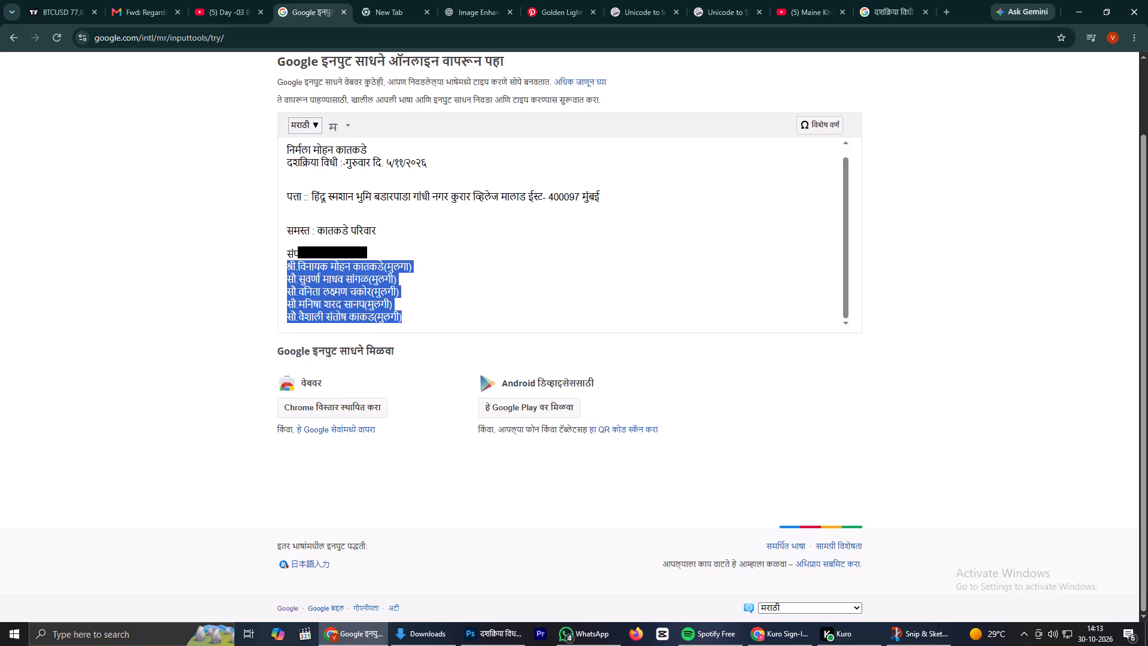
{"action": "scroll", "coordinate": [381, 277], "scroll_direction": "down", "scroll_amount": 1}
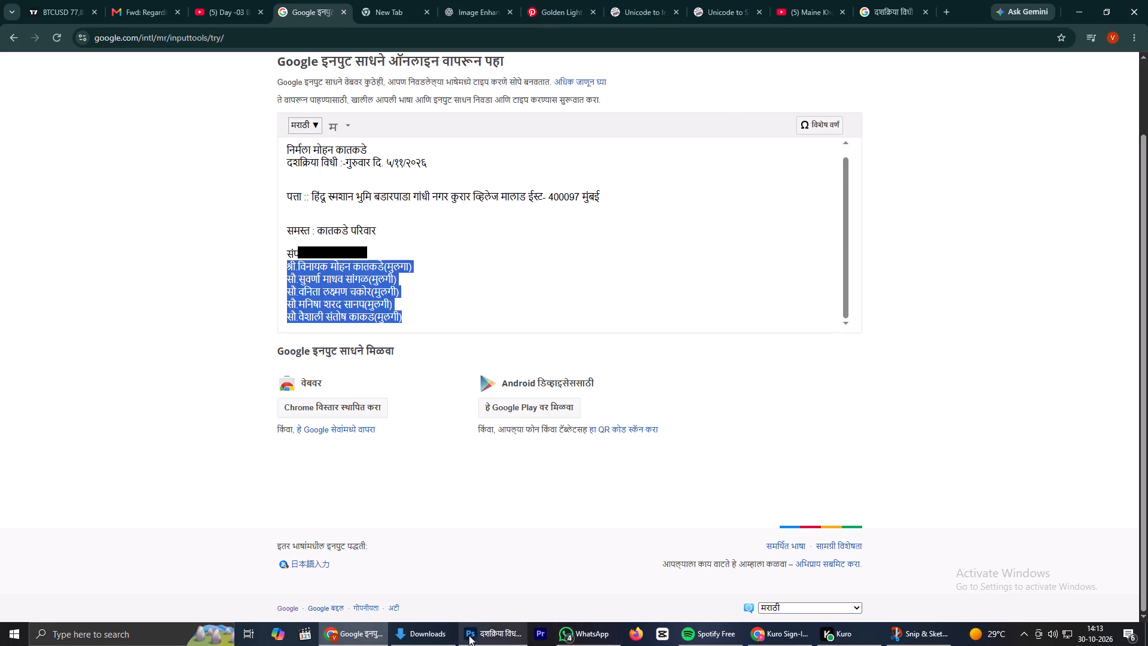
{"action": "left_click", "coordinate": [474, 635]}
{"action": "scroll", "coordinate": [496, 448], "scroll_direction": "up", "scroll_amount": 1}
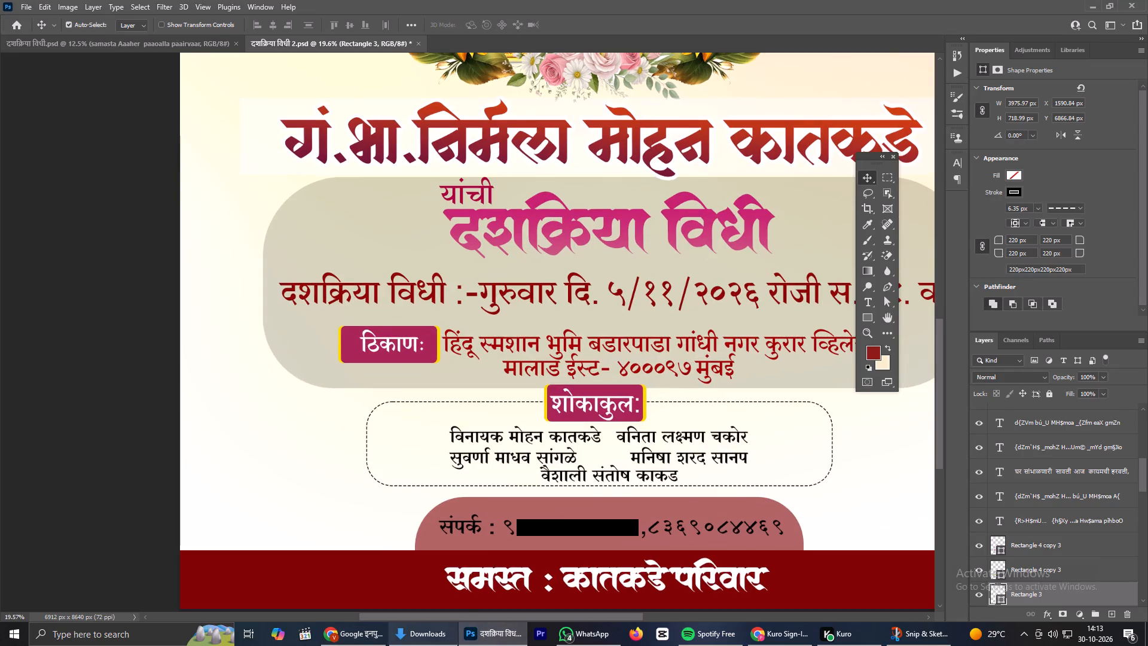
{"action": "left_click", "coordinate": [425, 629]}
{"action": "left_click", "coordinate": [339, 645]}
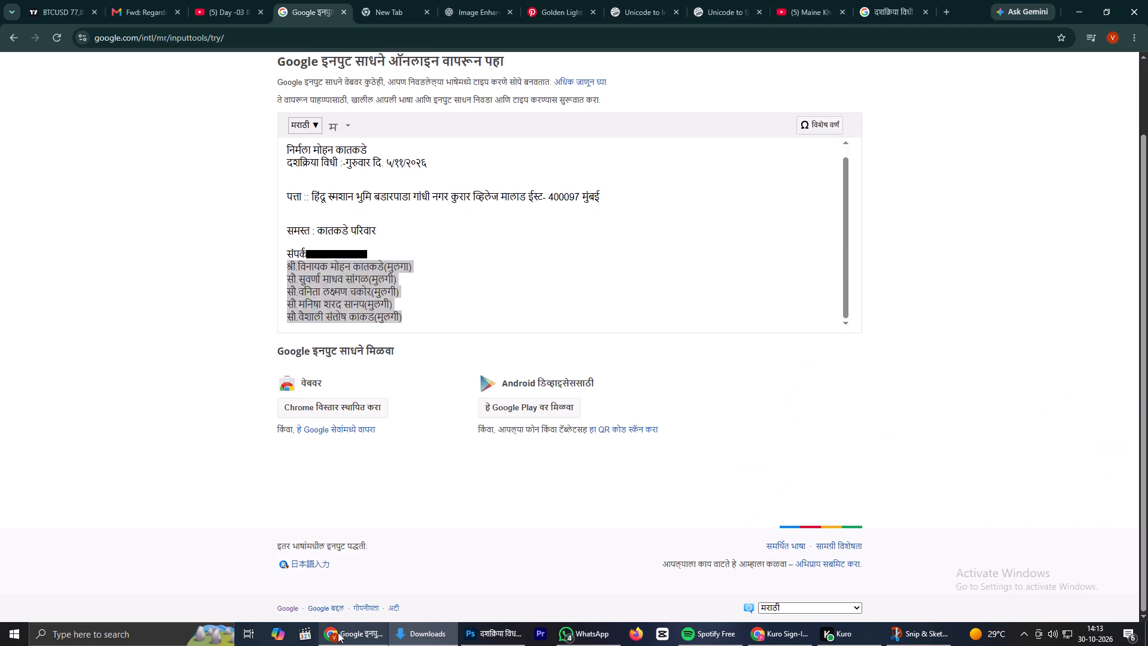
{"action": "left_click", "coordinate": [707, 0]}
{"action": "left_click_drag", "start_coordinate": [531, 210], "coordinate": [538, 210]}
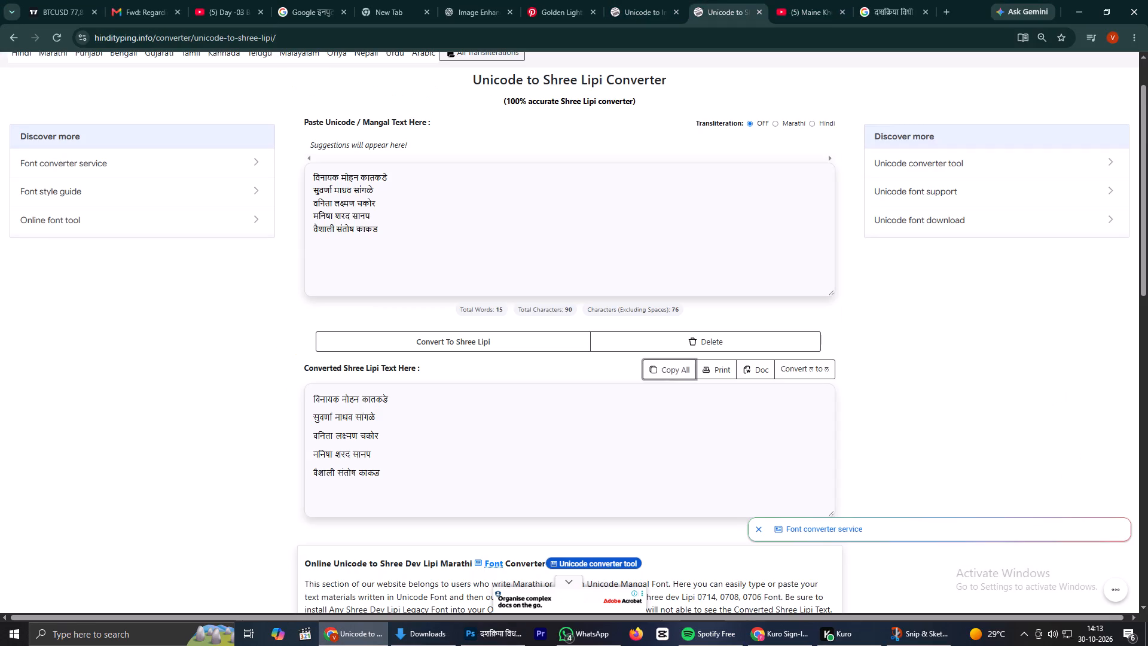
{"action": "left_click_drag", "start_coordinate": [538, 210], "coordinate": [340, 165]}
{"action": "left_click", "coordinate": [298, 172]}
{"action": "left_click_drag", "start_coordinate": [305, 172], "coordinate": [427, 260]}
{"action": "key", "text": "ctrl+v"}
{"action": "left_click", "coordinate": [447, 353]}
{"action": "left_click", "coordinate": [446, 343]}
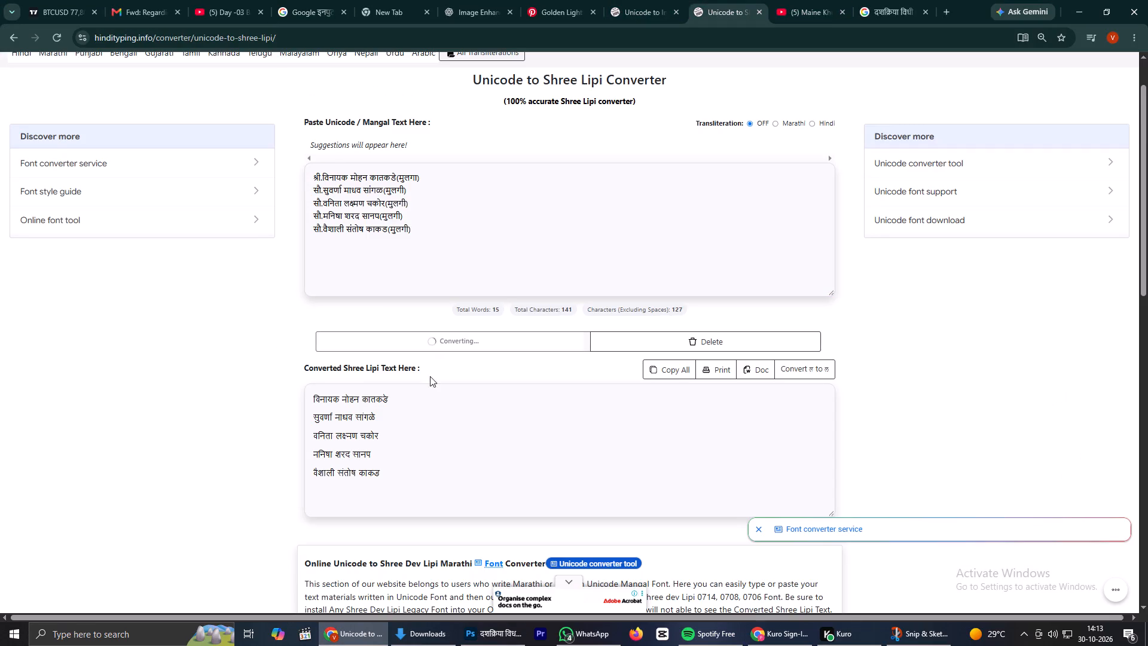
Copy the first two converted mourner lines and replace the left pair of names on the Photoshop flyer with them.
{"action": "left_click_drag", "start_coordinate": [303, 395], "coordinate": [309, 398]}
{"action": "left_click_drag", "start_coordinate": [309, 398], "coordinate": [322, 398]}
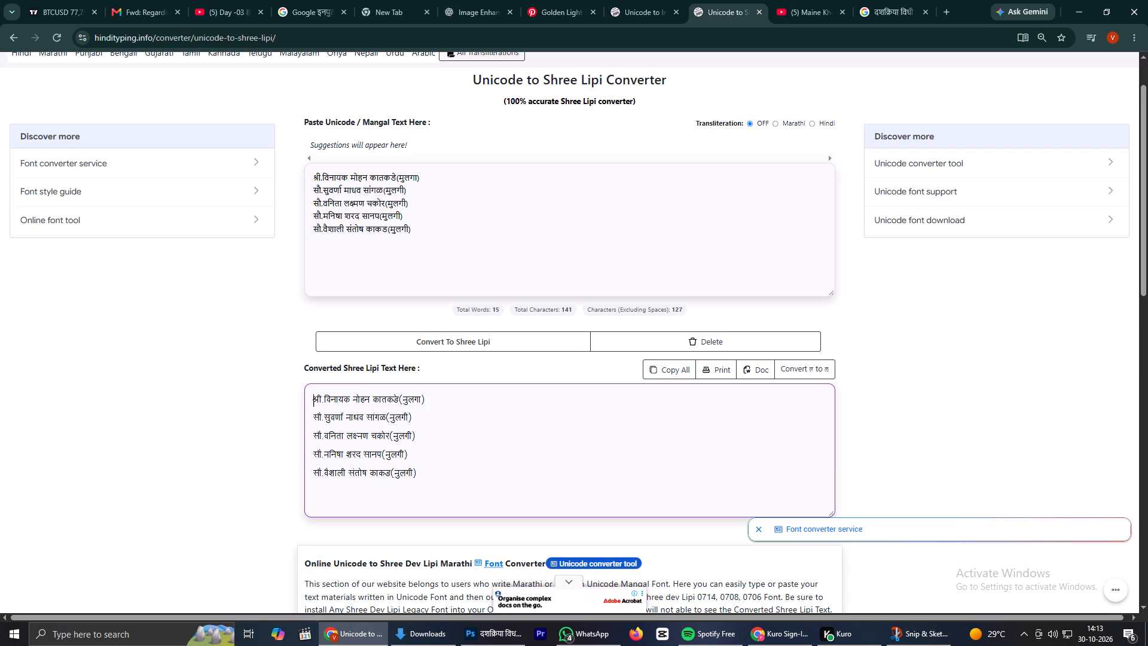
{"action": "left_click_drag", "start_coordinate": [322, 398], "coordinate": [420, 418]}
{"action": "key", "text": "ctrl+c"}
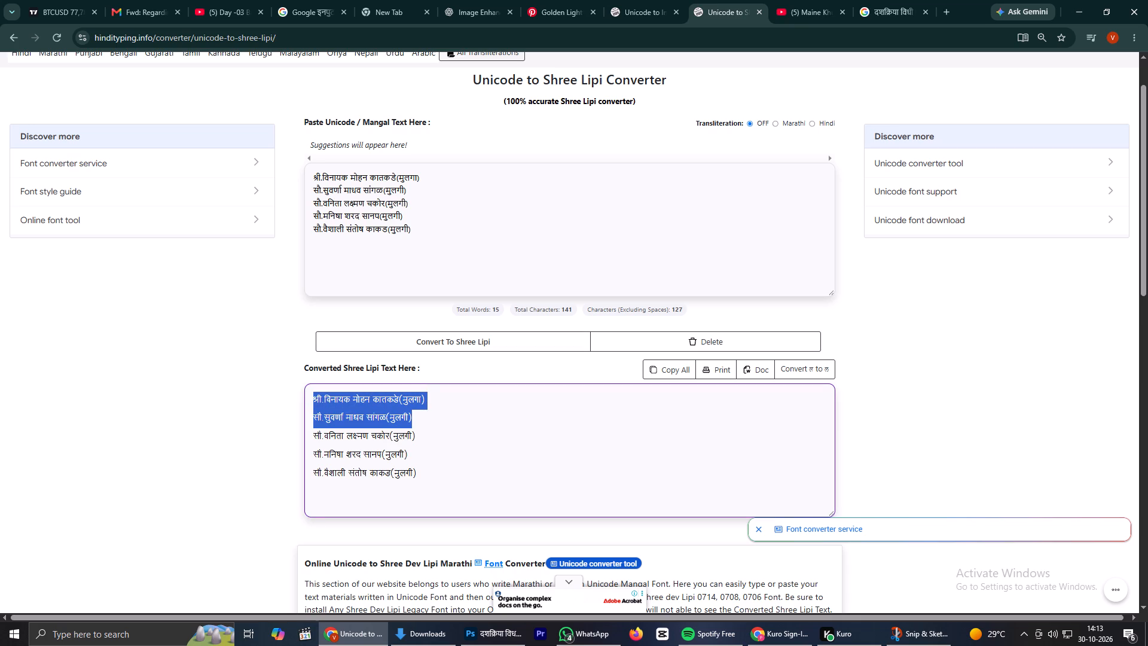
{"action": "left_click", "coordinate": [502, 645]}
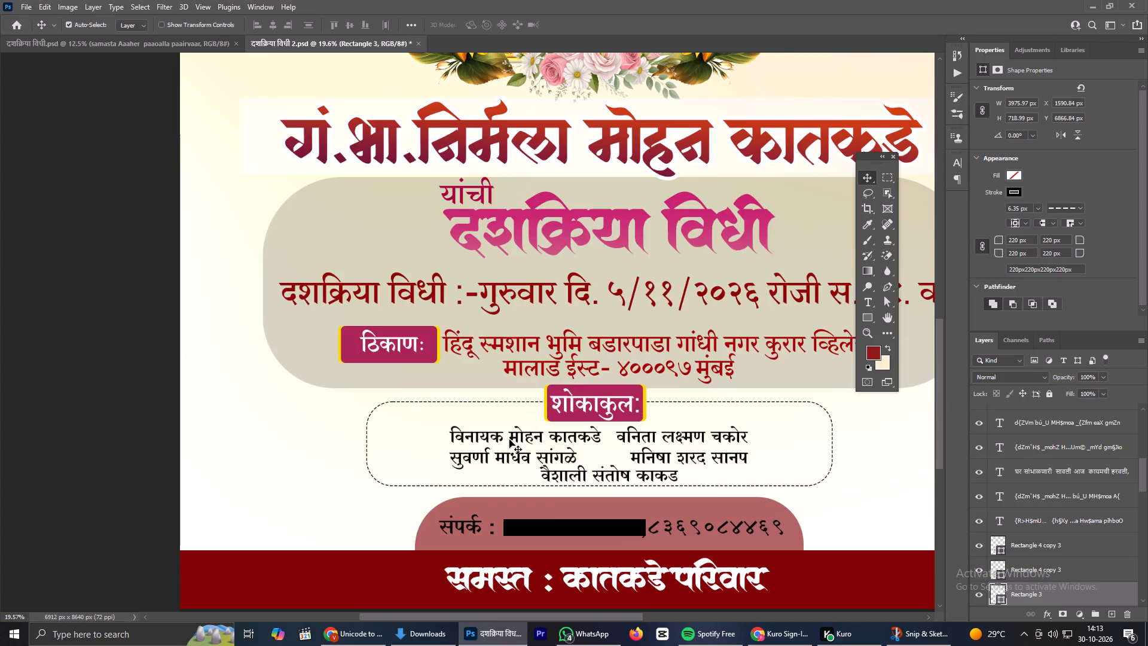
{"action": "double_click", "coordinate": [509, 440]}
{"action": "key", "text": "ctrl+v"}
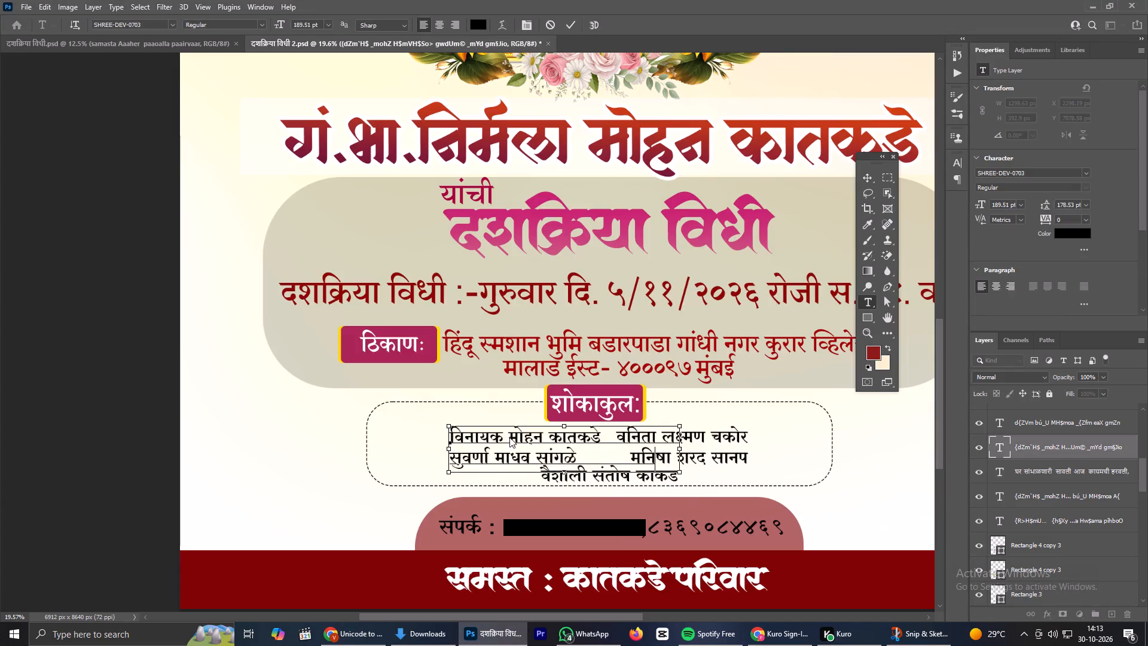
{"action": "left_click", "coordinate": [570, 25]}
Move the left mourner pair further left inside the dashed frame, away from the right pair.
{"action": "left_click_drag", "start_coordinate": [505, 441], "coordinate": [453, 438]}
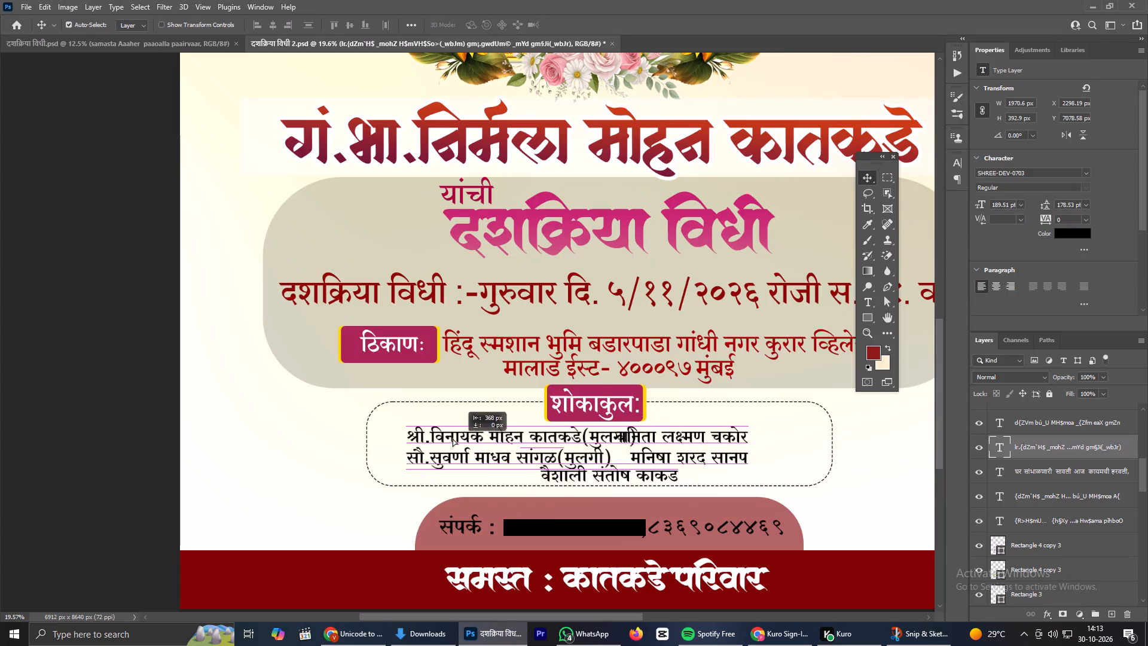
{"action": "left_click_drag", "start_coordinate": [453, 438], "coordinate": [450, 438]}
Reduce the relation (मुलगा) on the first line of the left mourner pair to 143 pt.
{"action": "double_click", "coordinate": [576, 427]}
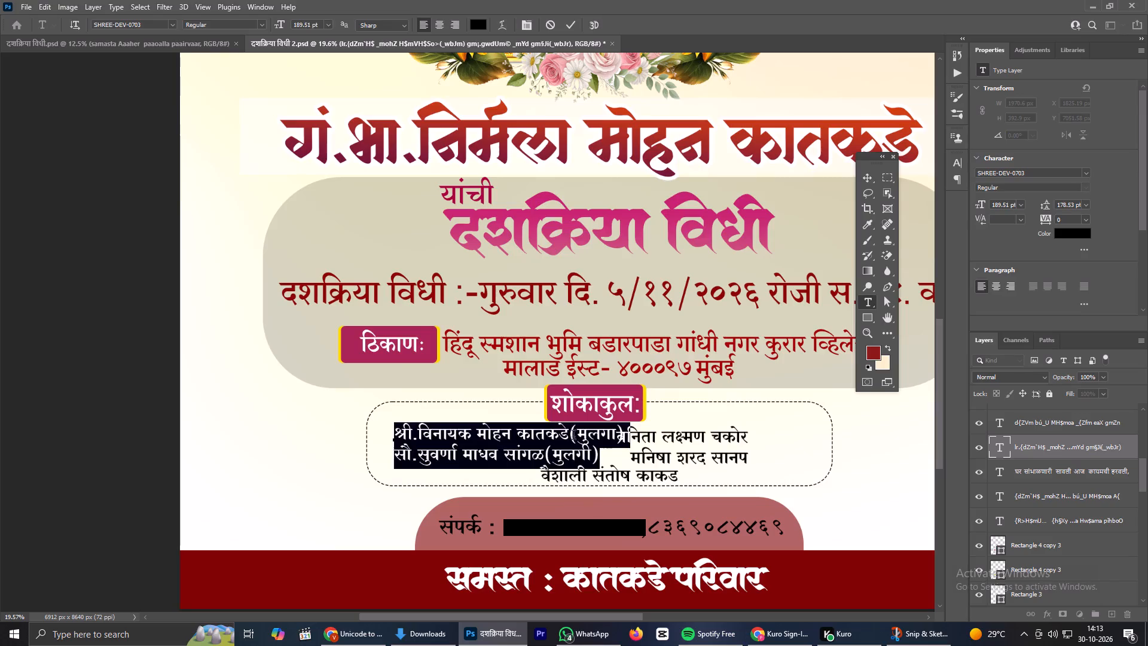
{"action": "left_click_drag", "start_coordinate": [570, 437], "coordinate": [621, 439]}
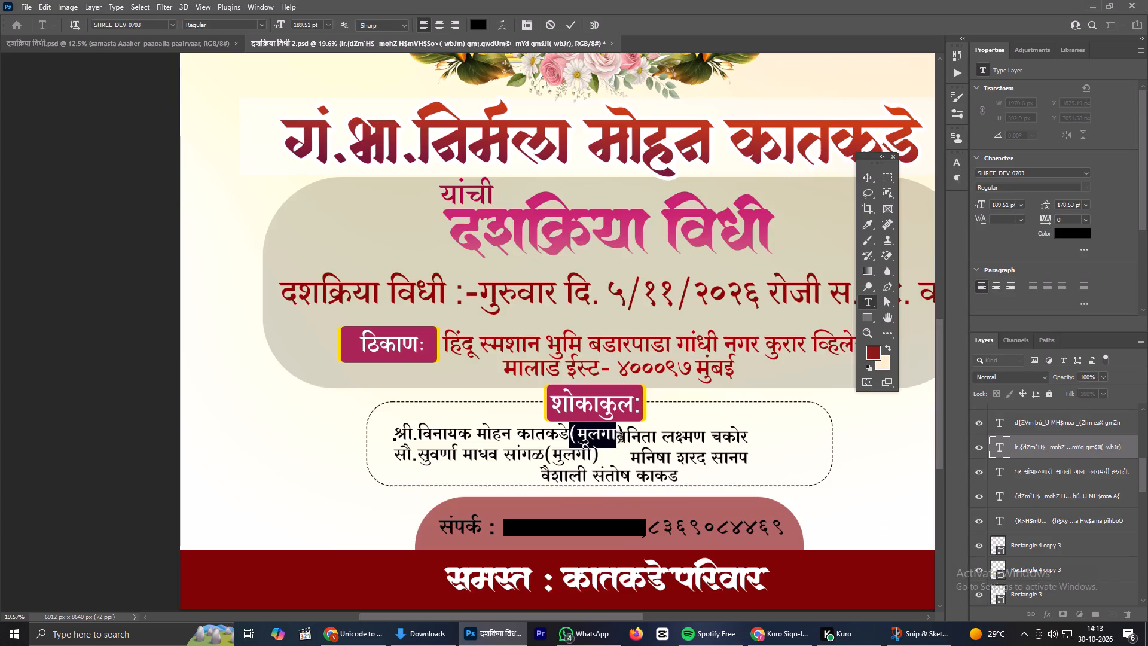
{"action": "left_click_drag", "start_coordinate": [621, 439], "coordinate": [622, 440]}
{"action": "left_click_drag", "start_coordinate": [977, 206], "coordinate": [970, 205]}
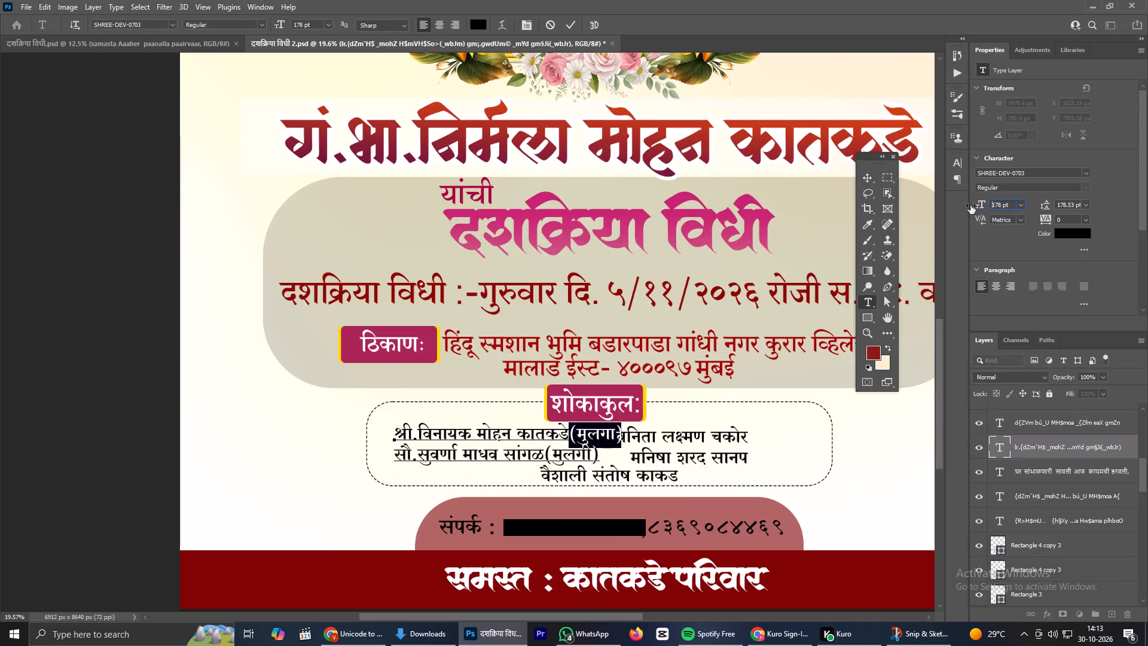
{"action": "left_click_drag", "start_coordinate": [970, 205], "coordinate": [955, 203]}
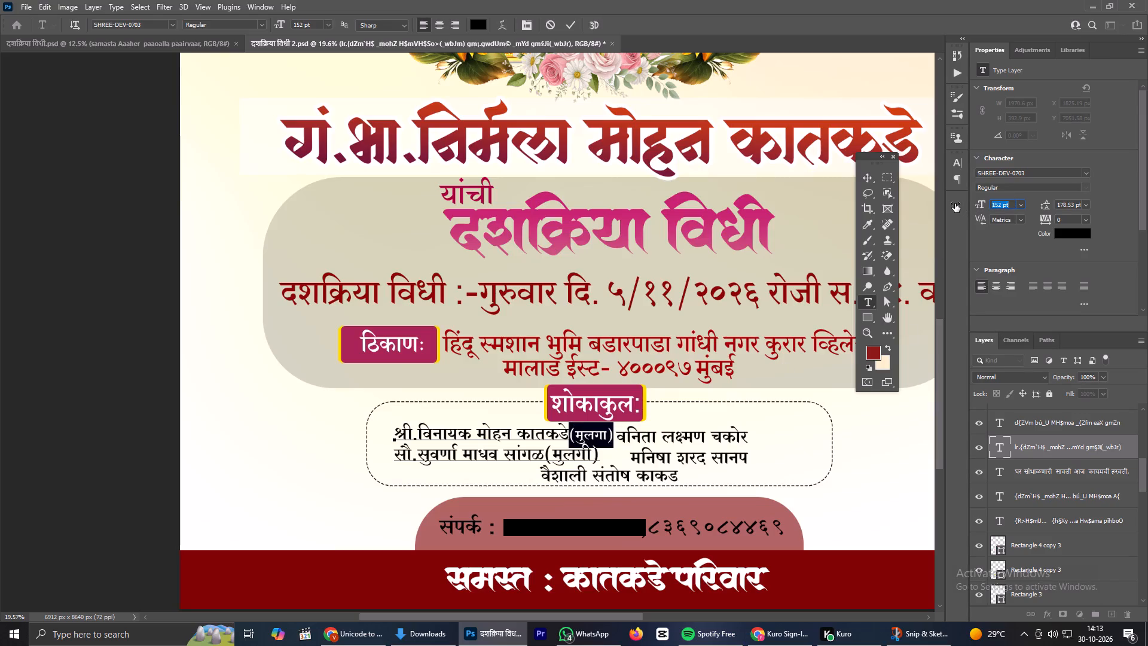
{"action": "left_click_drag", "start_coordinate": [955, 203], "coordinate": [949, 202]}
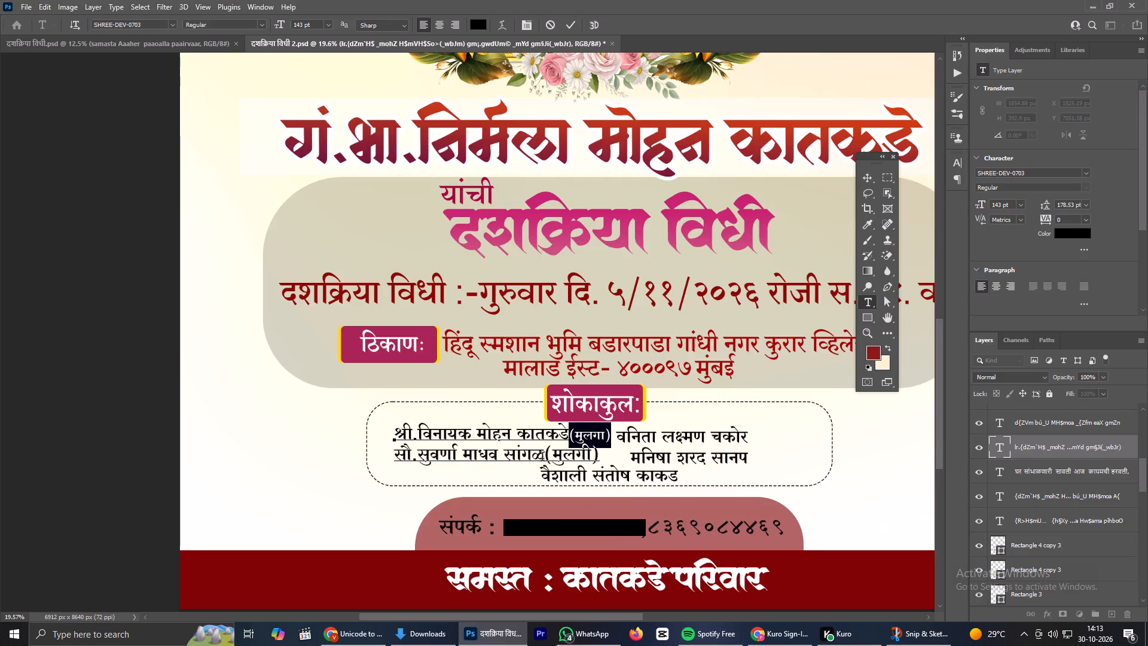
Set the relation (मुलगी) on the second line of the left mourner pair to 143 pt.
{"action": "left_click_drag", "start_coordinate": [545, 458], "coordinate": [600, 461]}
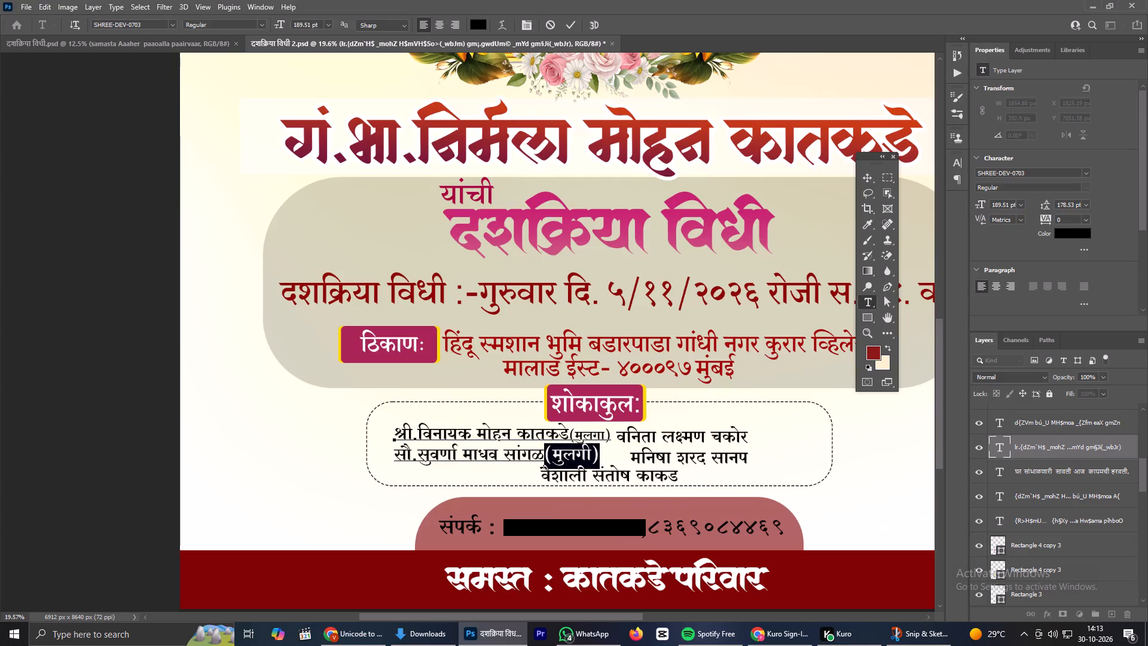
{"action": "double_click", "coordinate": [999, 204]}
{"action": "type", "text": "14"}
{"action": "key", "text": "3"}
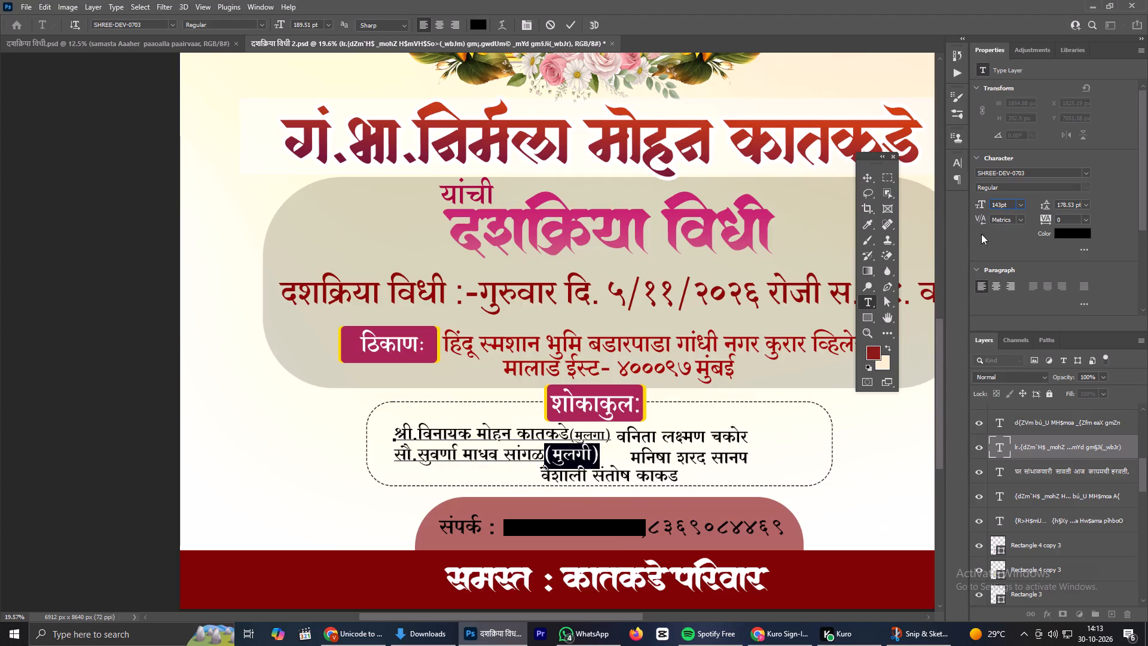
{"action": "key", "text": "Return"}
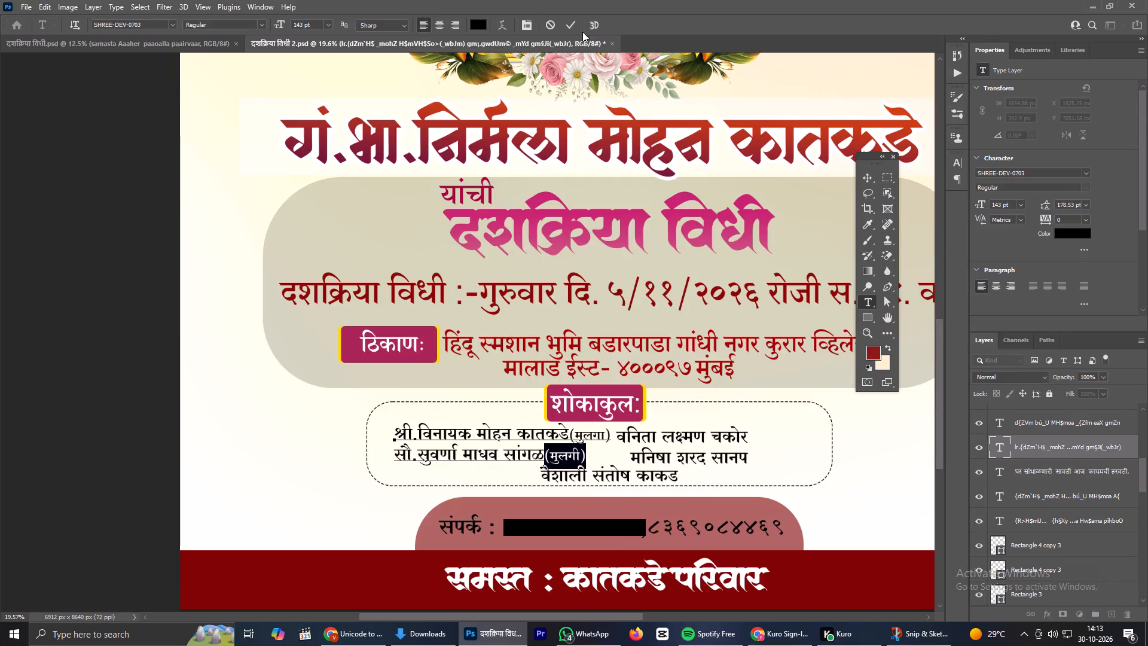
{"action": "left_click", "coordinate": [568, 24]}
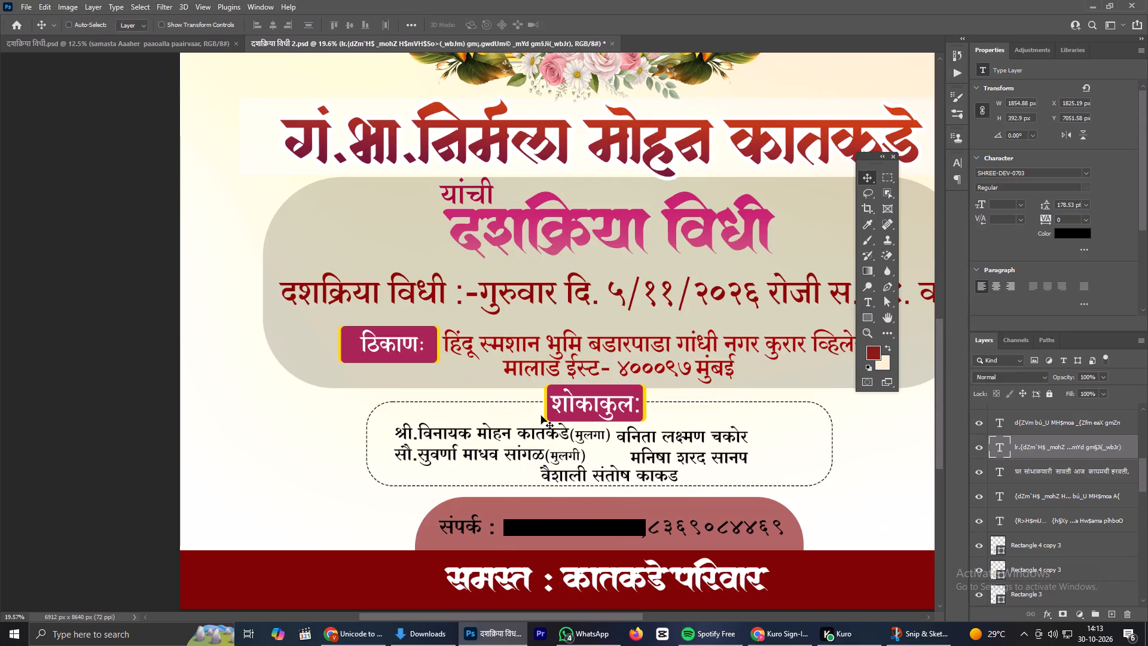
Scale the left mourner pair down to about 87% and reposition it inside the dashed frame, clear of the right pair.
{"action": "key", "text": "ctrl+t"}
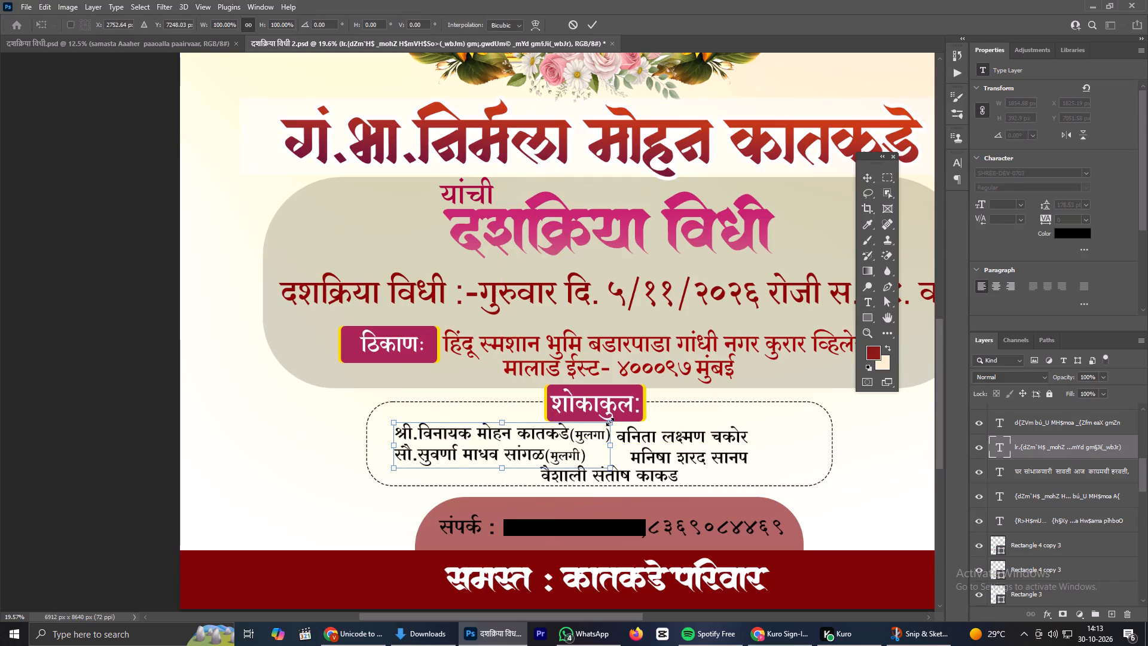
{"action": "left_click_drag", "start_coordinate": [610, 422], "coordinate": [596, 426], "text": "alt"}
{"action": "left_click_drag", "start_coordinate": [479, 441], "coordinate": [488, 440]}
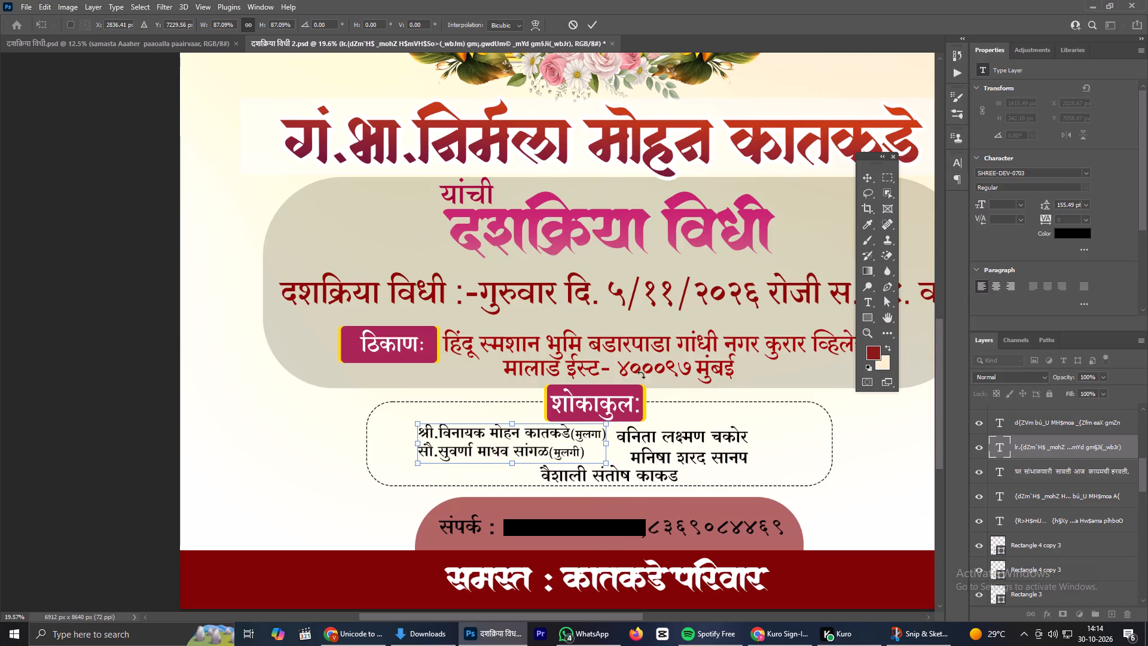
{"action": "left_click", "coordinate": [585, 26]}
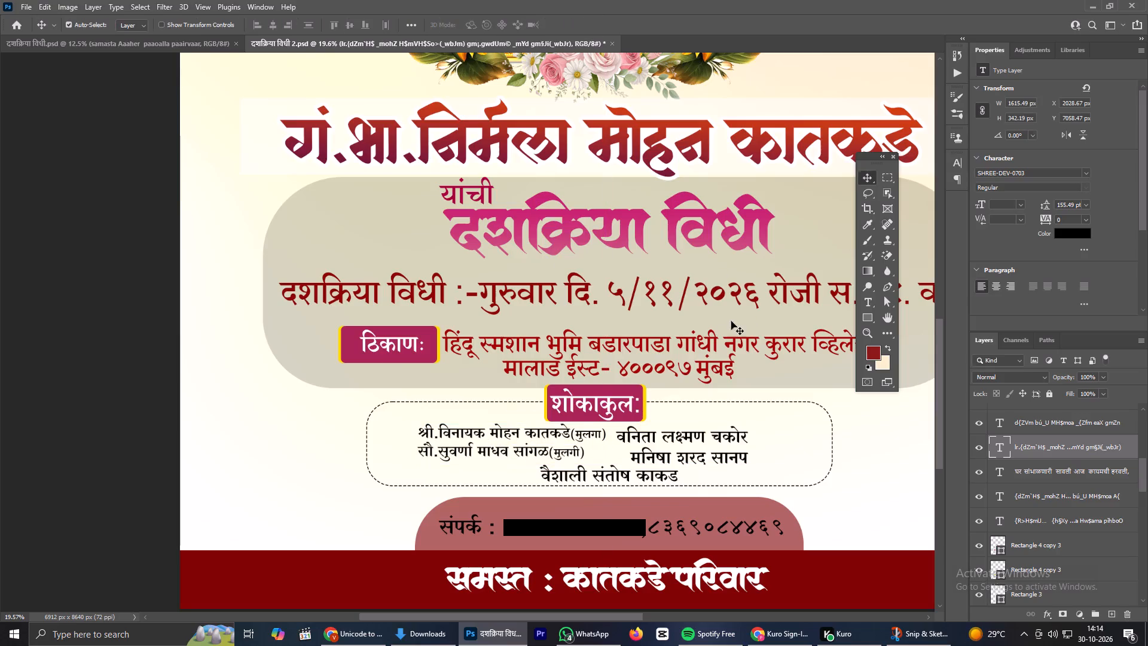
Replace the old right mourner pair with a duplicate of the resized left pair placed in its spot.
{"action": "left_click_drag", "start_coordinate": [688, 440], "coordinate": [729, 440]}
{"action": "left_click_drag", "start_coordinate": [497, 435], "coordinate": [514, 435], "text": "alt"}
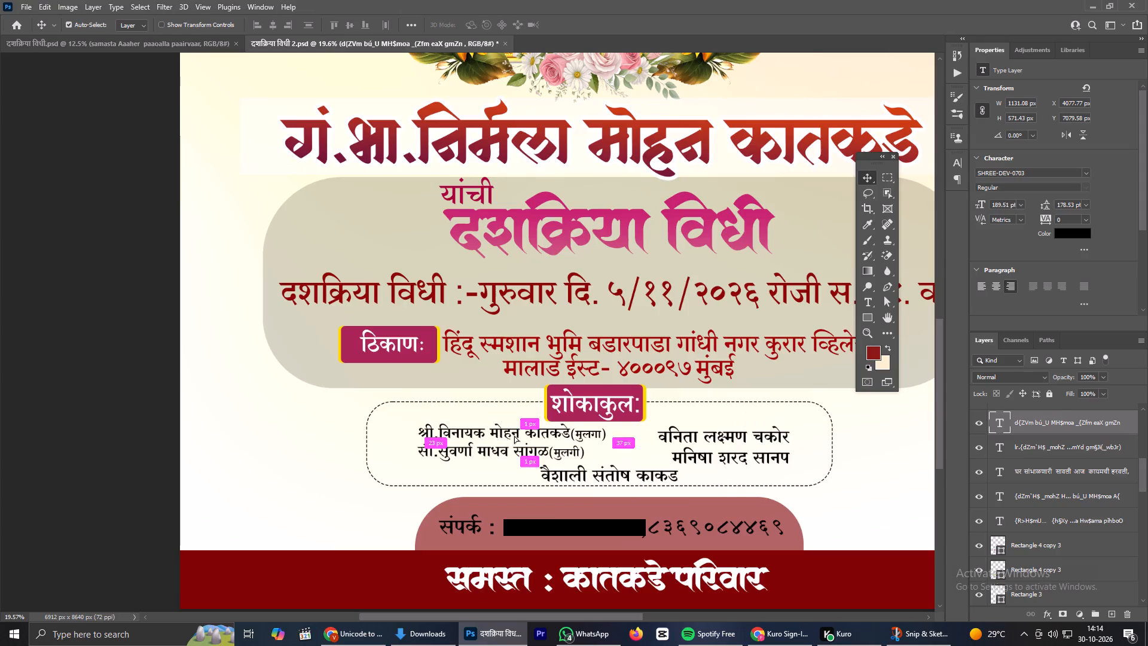
{"action": "left_click_drag", "start_coordinate": [514, 435], "coordinate": [701, 455], "text": "alt"}
{"action": "left_click", "coordinate": [686, 435]}
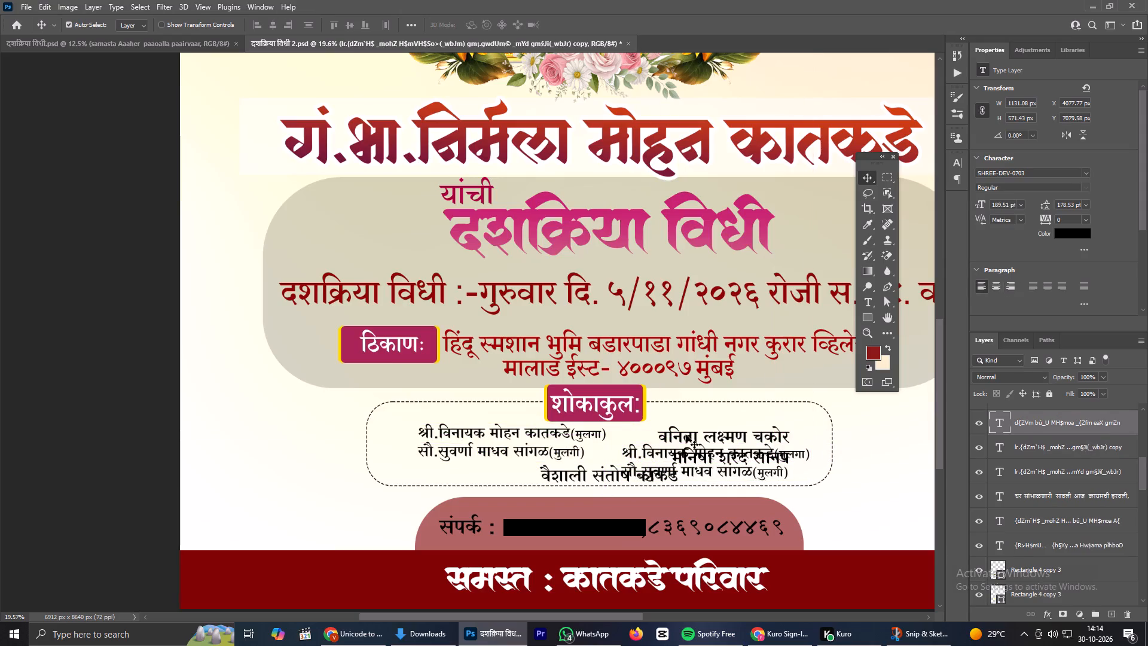
{"action": "key", "text": "BackSpace"}
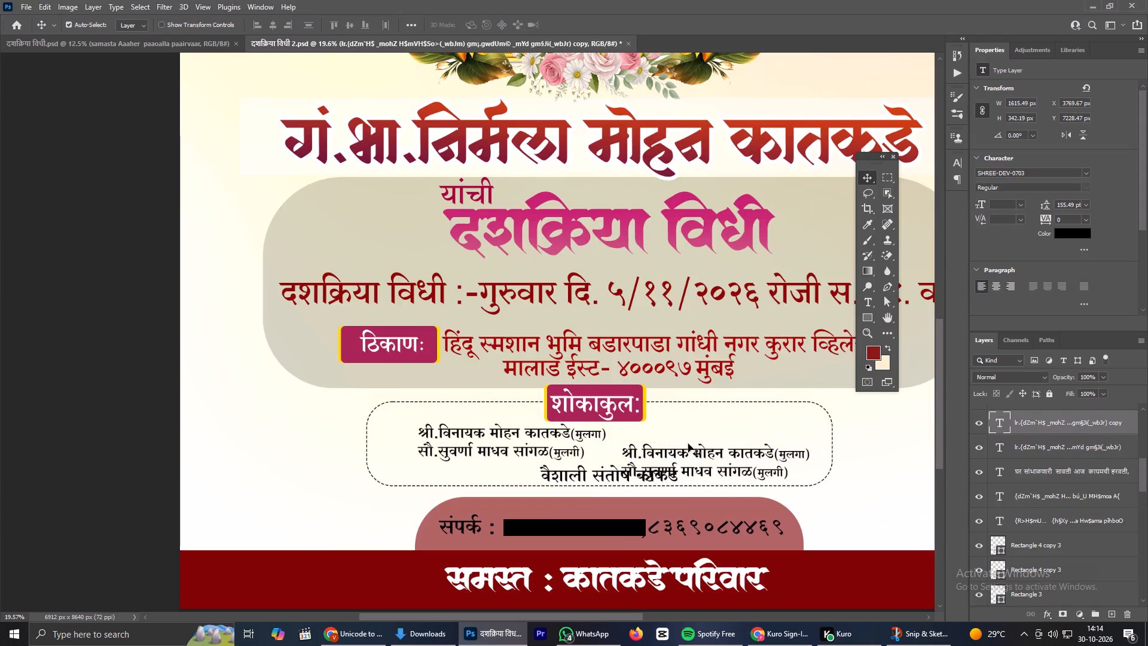
{"action": "left_click_drag", "start_coordinate": [694, 449], "coordinate": [691, 432]}
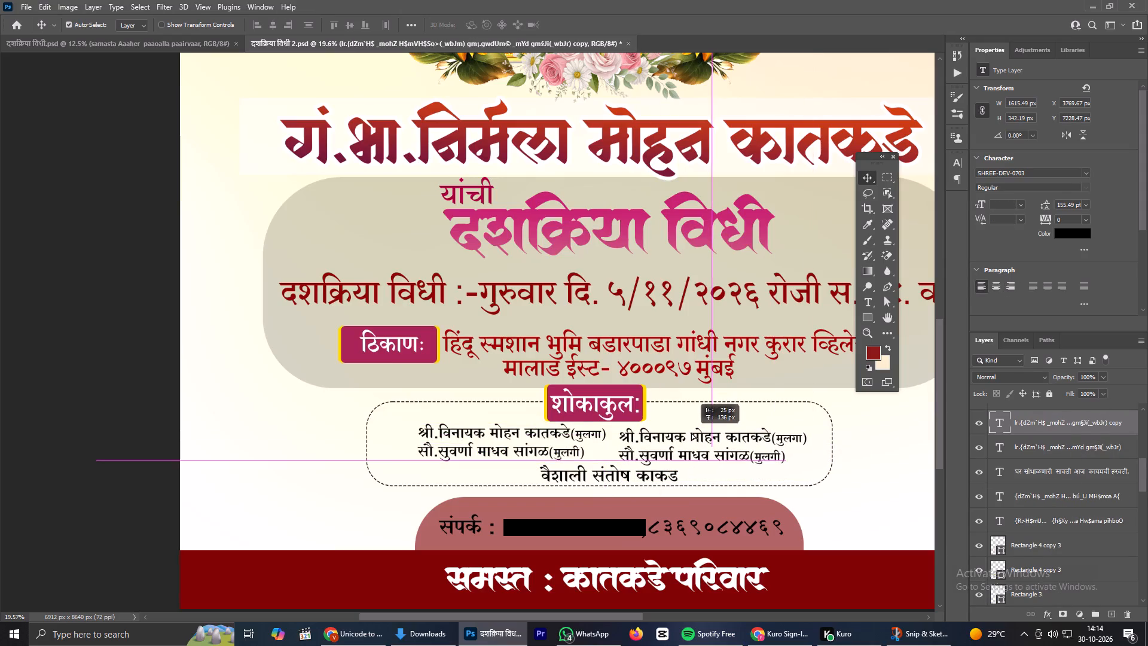
{"action": "left_click_drag", "start_coordinate": [691, 432], "coordinate": [684, 431]}
Right-align the duplicated mourner pair's text and move it back to the right half of the dashed frame, beside the left pair.
{"action": "left_click", "coordinate": [1004, 287]}
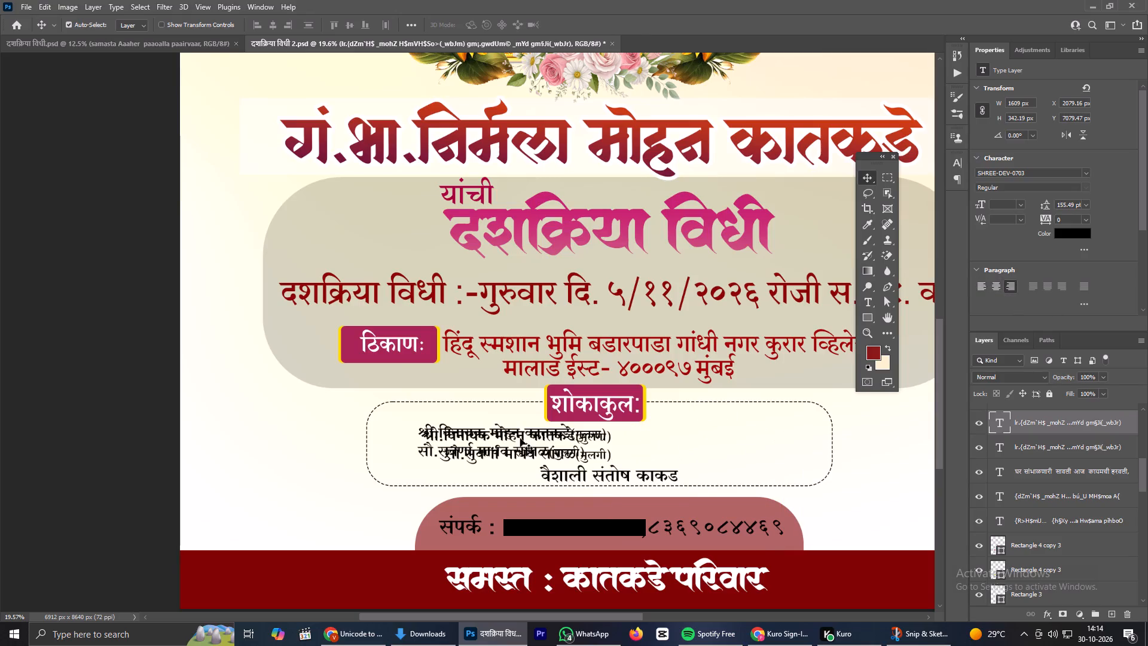
{"action": "key", "text": "Right"}
{"action": "key", "text": "Right"}
{"action": "key", "text": "Right"}
{"action": "key", "text": "Right"}
{"action": "key", "text": "Right"}
{"action": "key", "text": "Right"}
{"action": "key", "text": "Right"}
{"action": "key", "text": "Right"}
{"action": "key", "text": "Right"}
{"action": "key", "text": "Right"}
{"action": "key", "text": "Right"}
{"action": "key", "text": "Right"}
{"action": "key", "text": "Right"}
{"action": "key", "text": "Right"}
{"action": "key", "text": "Right"}
{"action": "key", "text": "Right"}
{"action": "key", "text": "Right"}
{"action": "key", "text": "Right"}
{"action": "key", "text": "Right"}
{"action": "key", "text": "Right"}
{"action": "key", "text": "Right"}
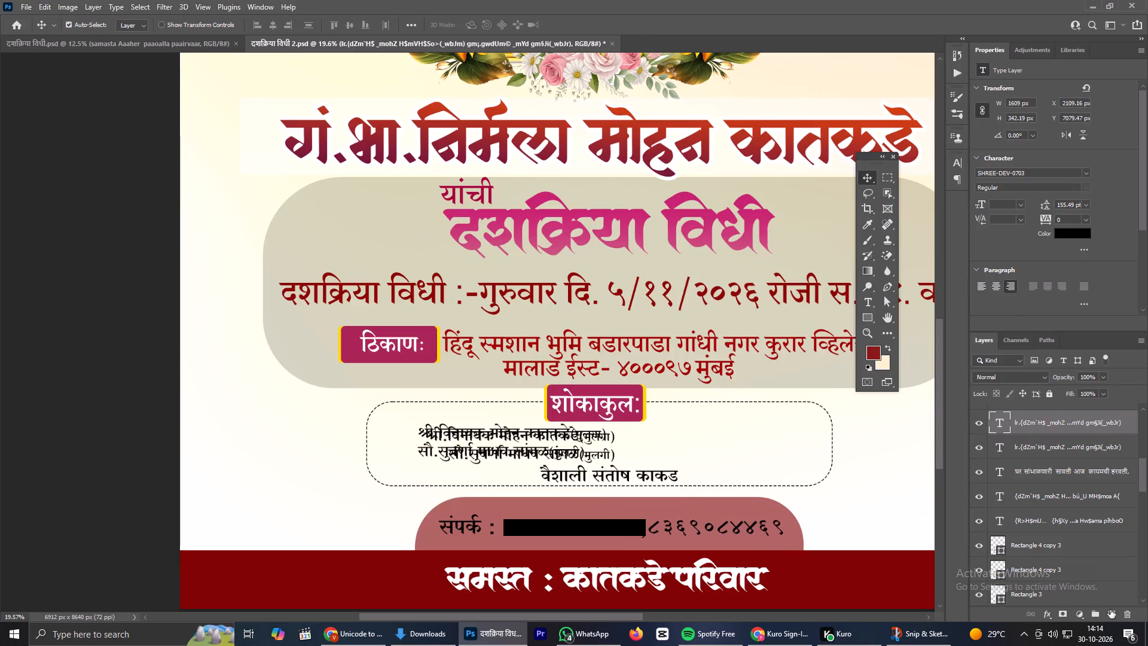
{"action": "left_click_drag", "start_coordinate": [609, 454], "coordinate": [777, 465]}
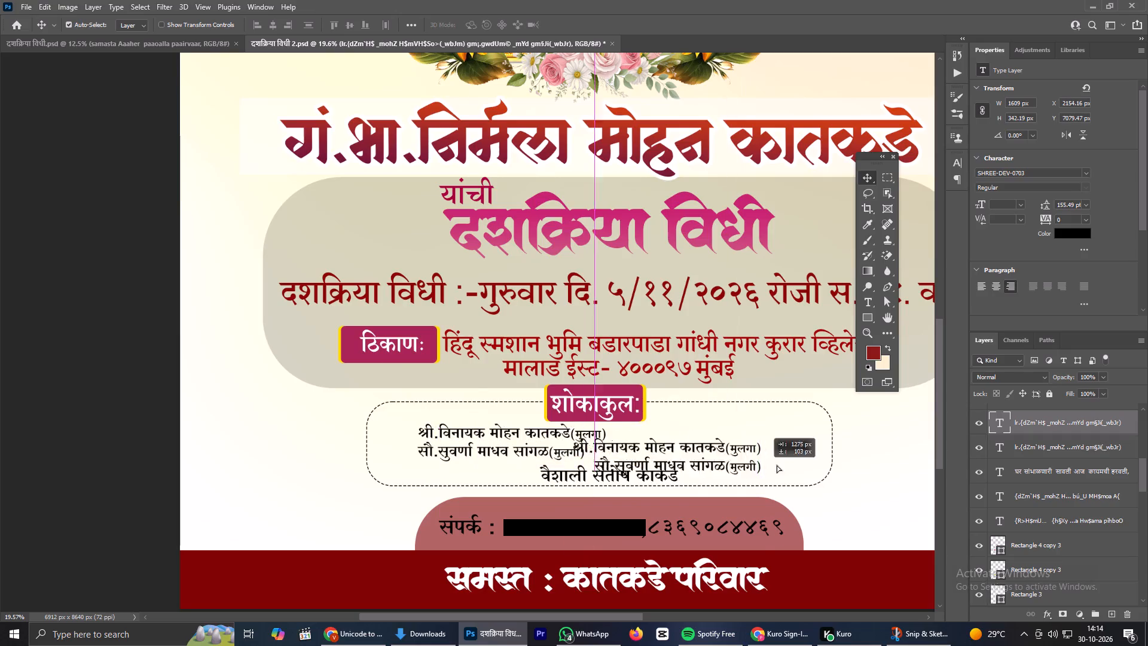
{"action": "left_click_drag", "start_coordinate": [777, 465], "coordinate": [789, 453]}
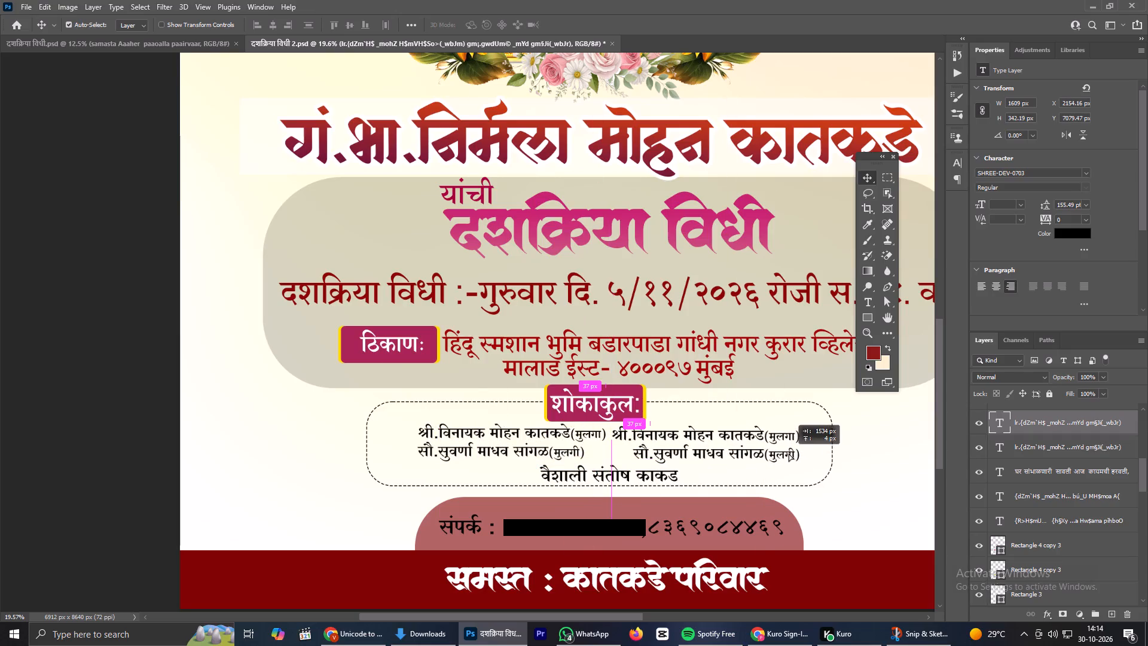
{"action": "left_click_drag", "start_coordinate": [789, 453], "coordinate": [789, 455]}
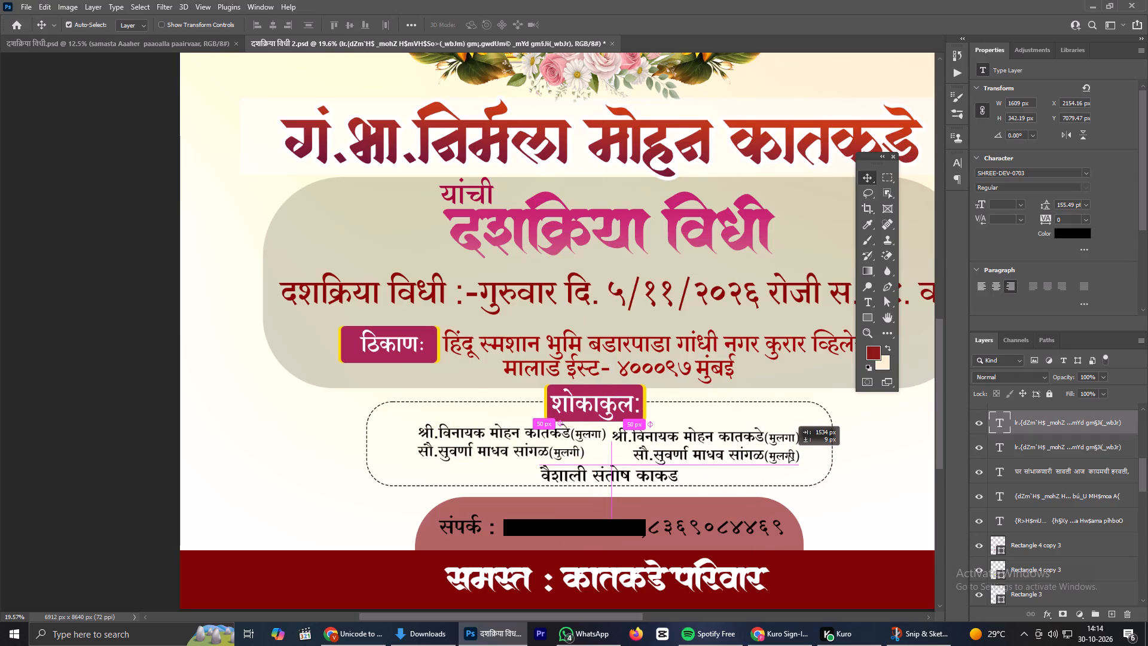
{"action": "left_click_drag", "start_coordinate": [789, 455], "coordinate": [789, 454]}
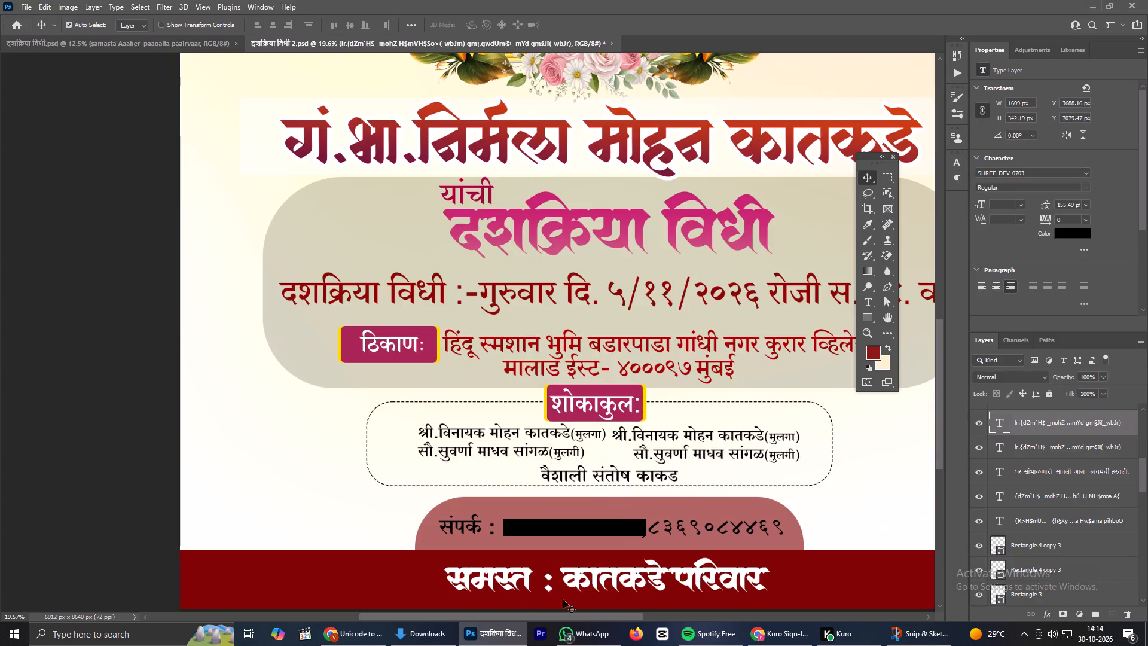
Copy the third and fourth converted mourner lines from the Shree Lipi converter and paste them over the duplicated pair in Photoshop.
{"action": "left_click", "coordinate": [374, 640]}
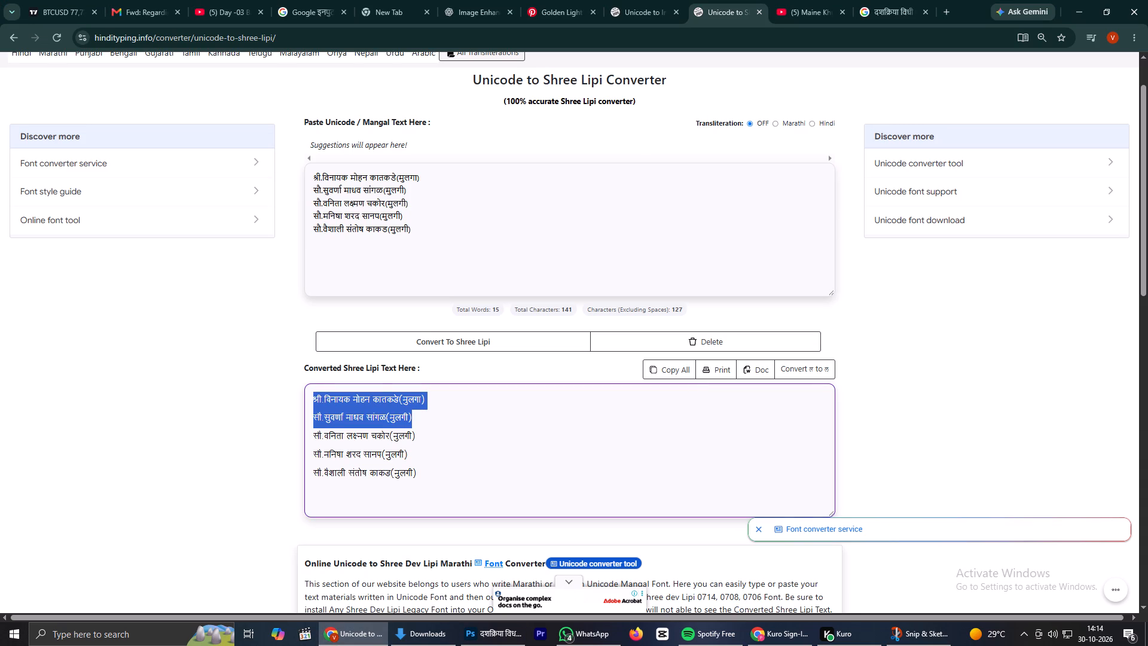
{"action": "left_click_drag", "start_coordinate": [313, 440], "coordinate": [425, 456]}
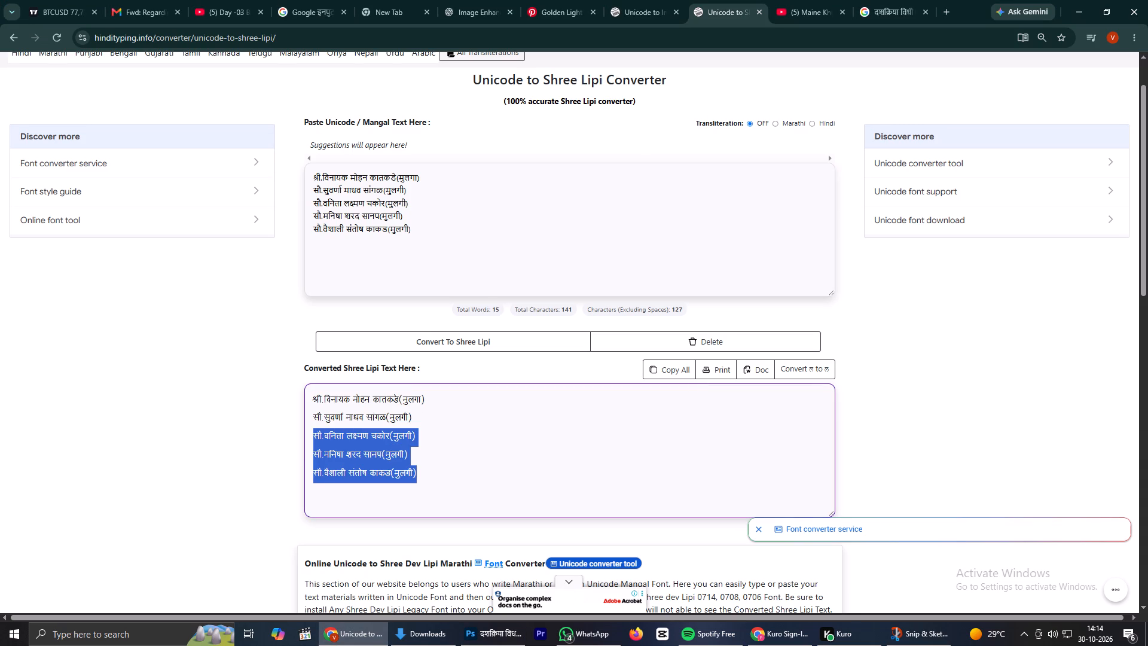
{"action": "key", "text": "ctrl+c"}
{"action": "left_click", "coordinate": [499, 645]}
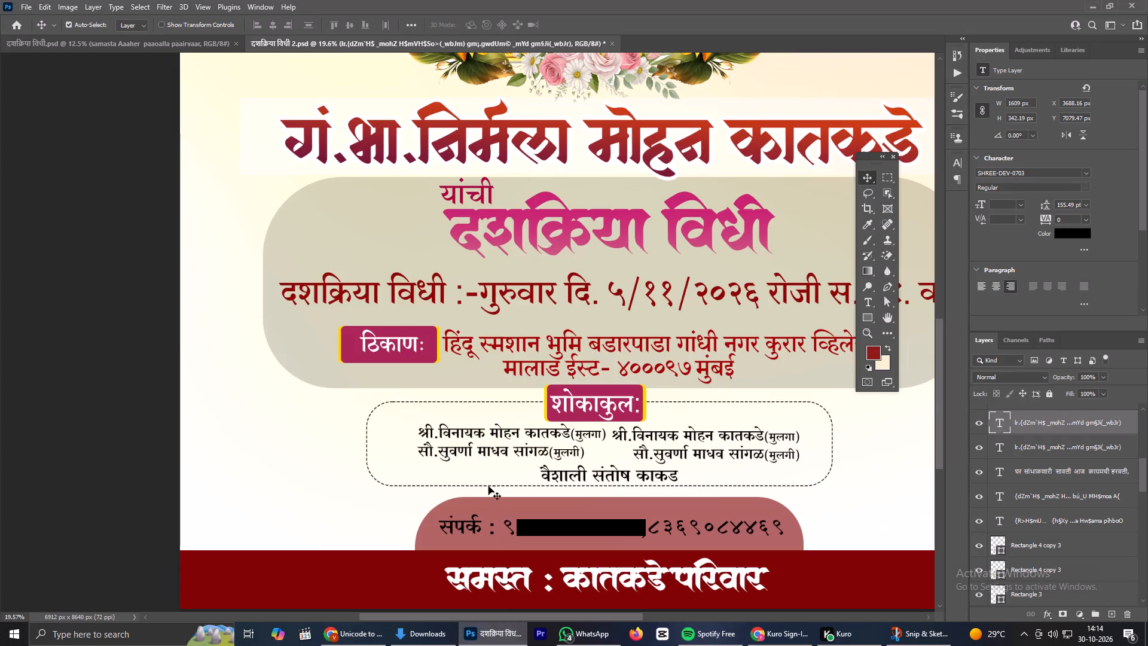
{"action": "double_click", "coordinate": [660, 438]}
{"action": "key", "text": "ctrl+v"}
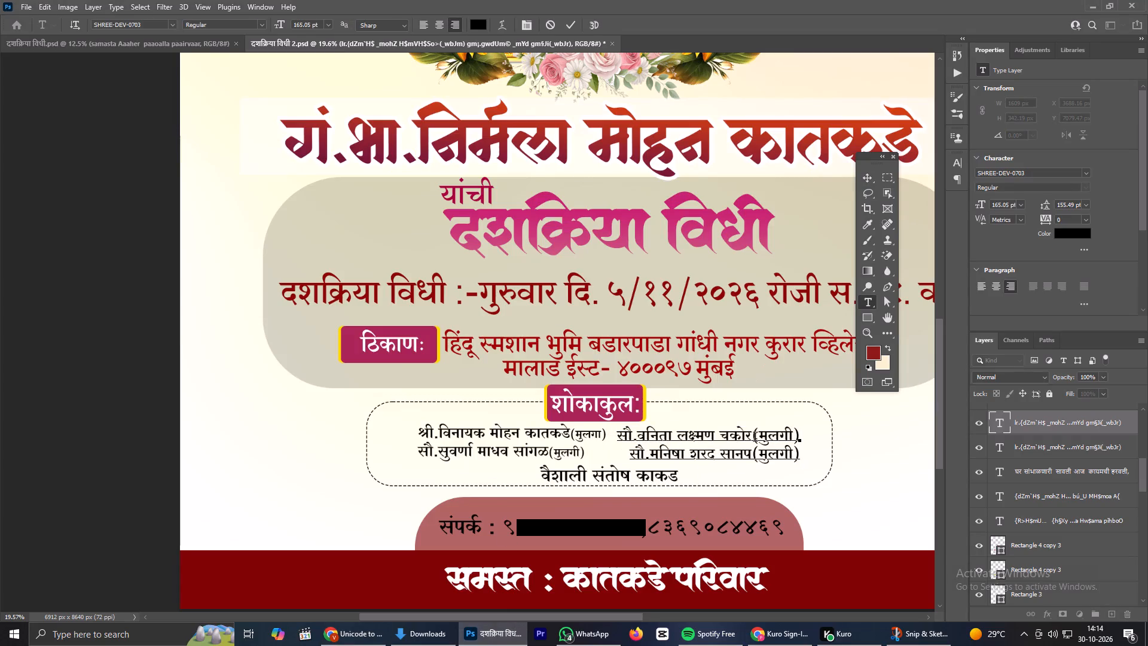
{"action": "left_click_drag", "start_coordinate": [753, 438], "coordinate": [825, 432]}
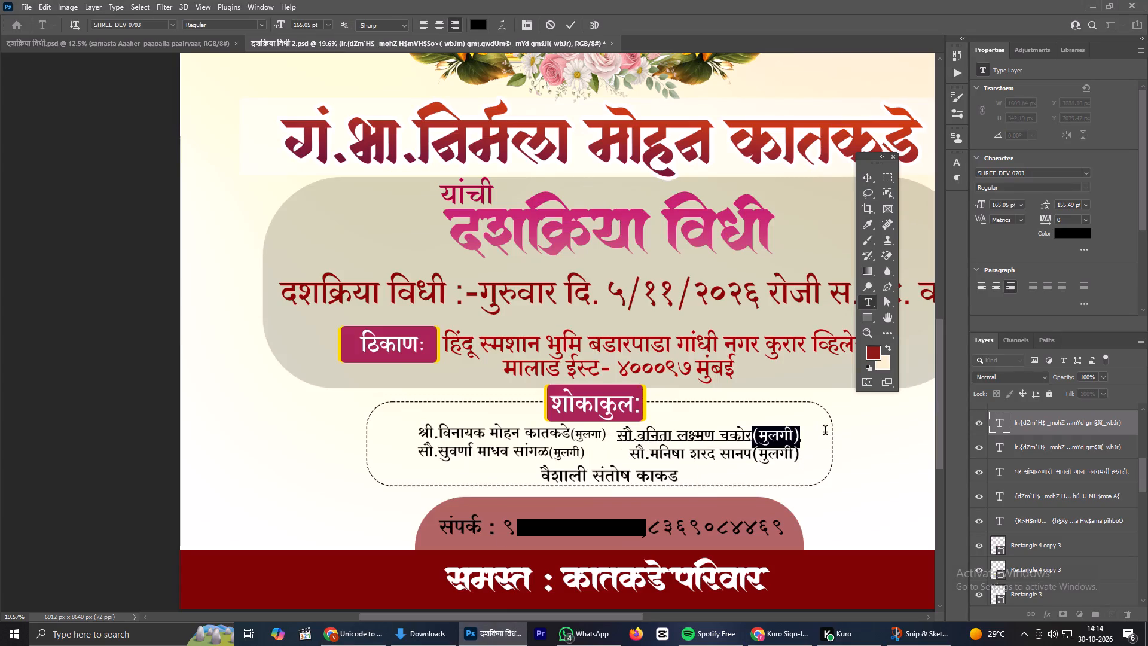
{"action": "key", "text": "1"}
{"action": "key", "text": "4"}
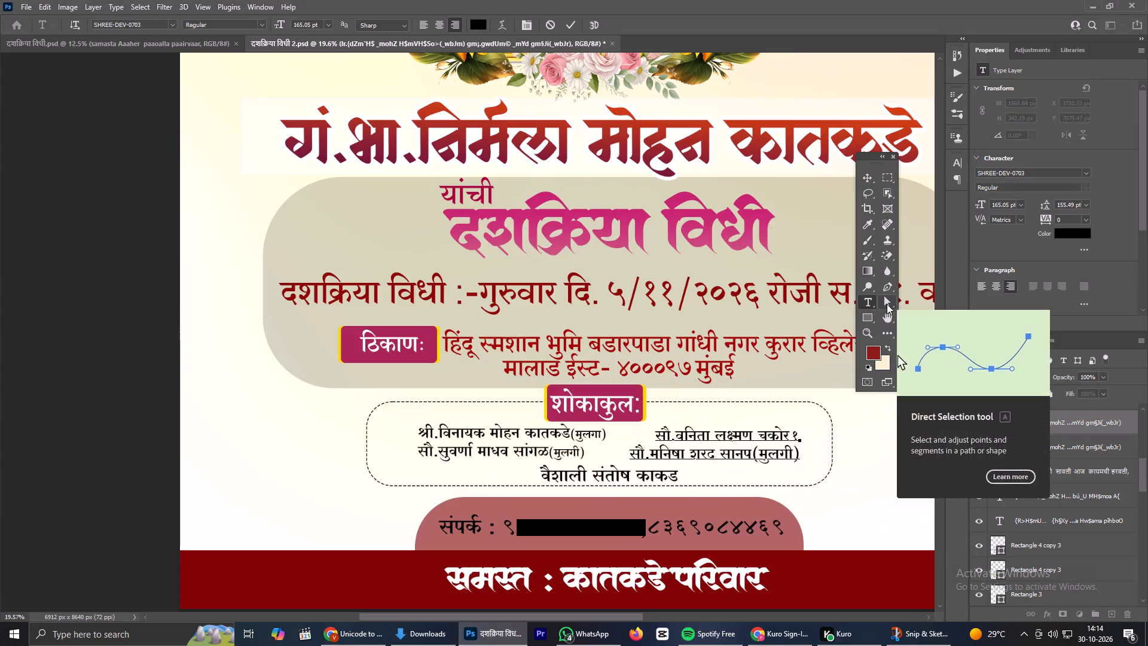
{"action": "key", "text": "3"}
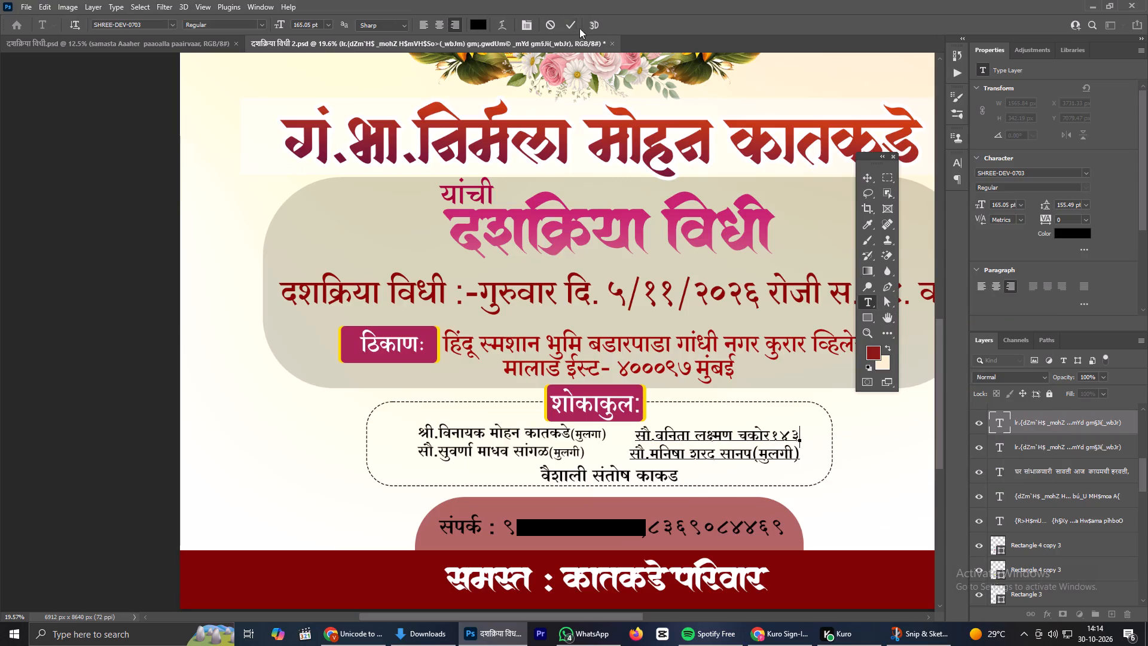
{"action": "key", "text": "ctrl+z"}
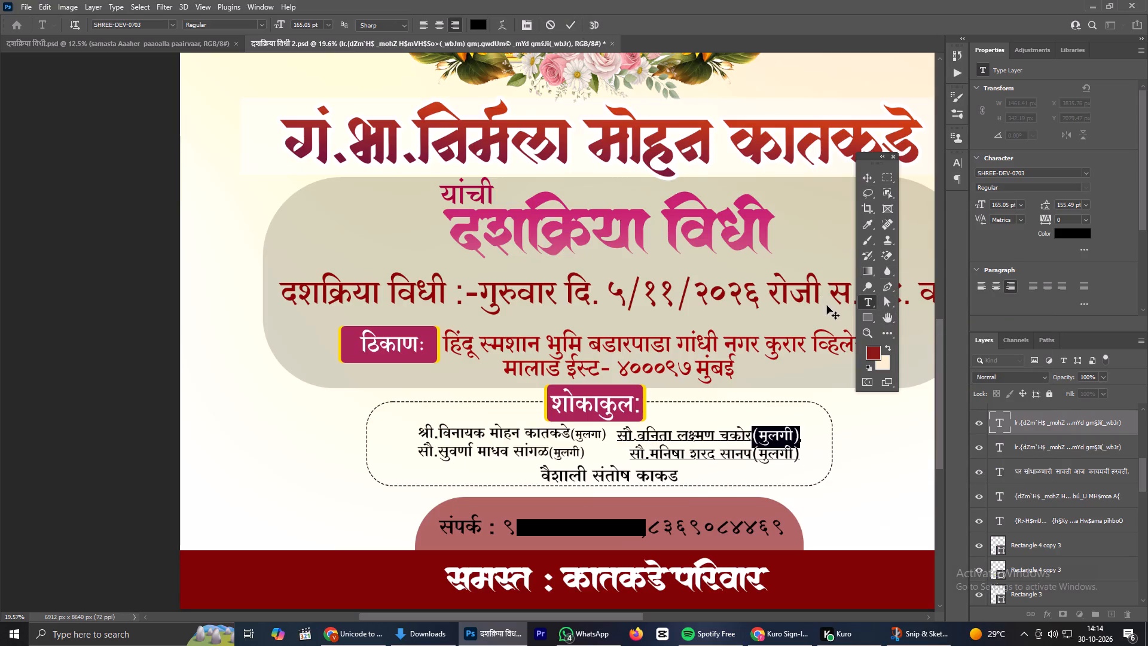
Set the font size of the (मुलगी) relation label in the right mourner pair's first line to 143 pt.
{"action": "double_click", "coordinate": [1004, 206]}
{"action": "key", "text": "1"}
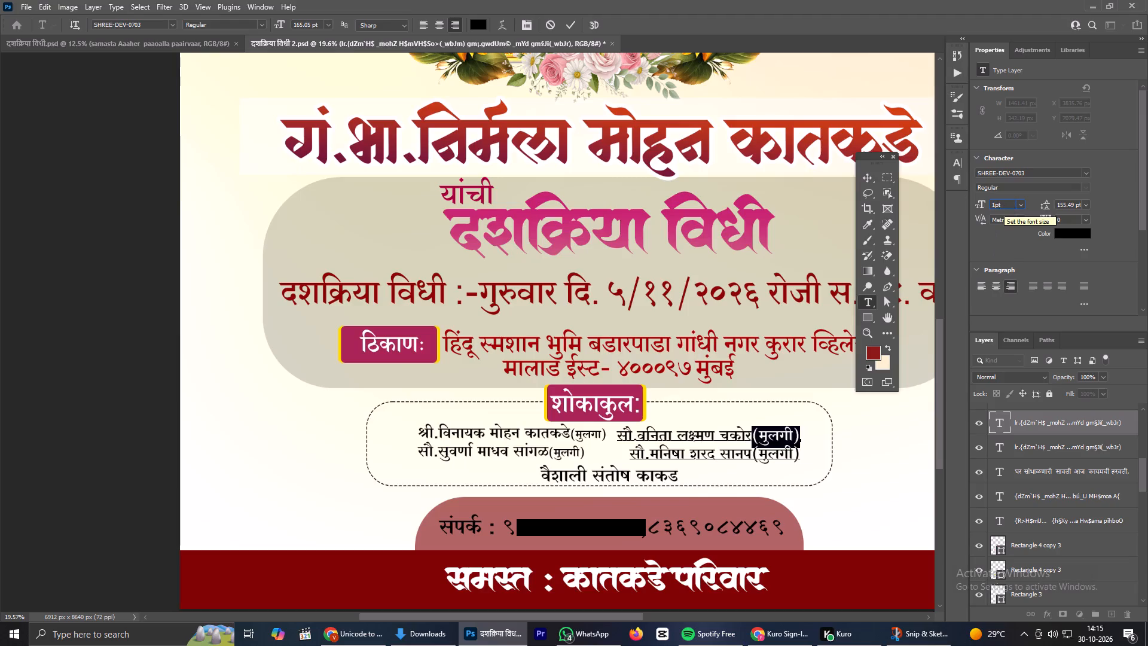
{"action": "type", "text": "43"}
{"action": "left_click", "coordinate": [574, 22]}
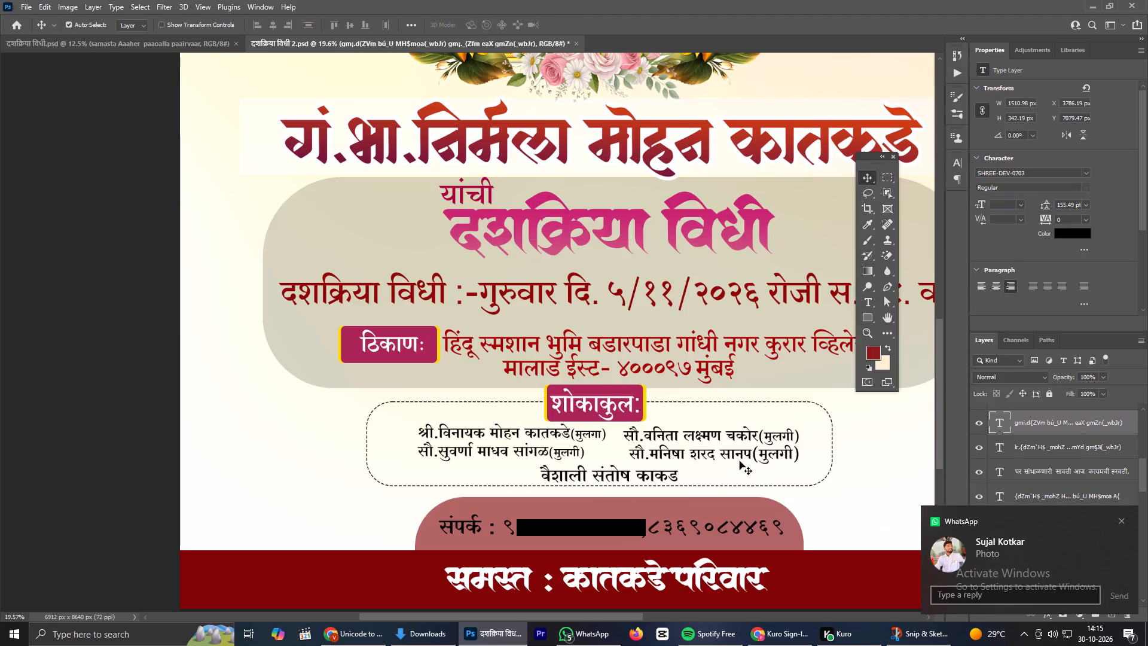
Set the font size of the (मुलगी) relation label in the right mourner pair's second line to 143 pt.
{"action": "double_click", "coordinate": [765, 451]}
{"action": "left_click_drag", "start_coordinate": [755, 458], "coordinate": [823, 464]}
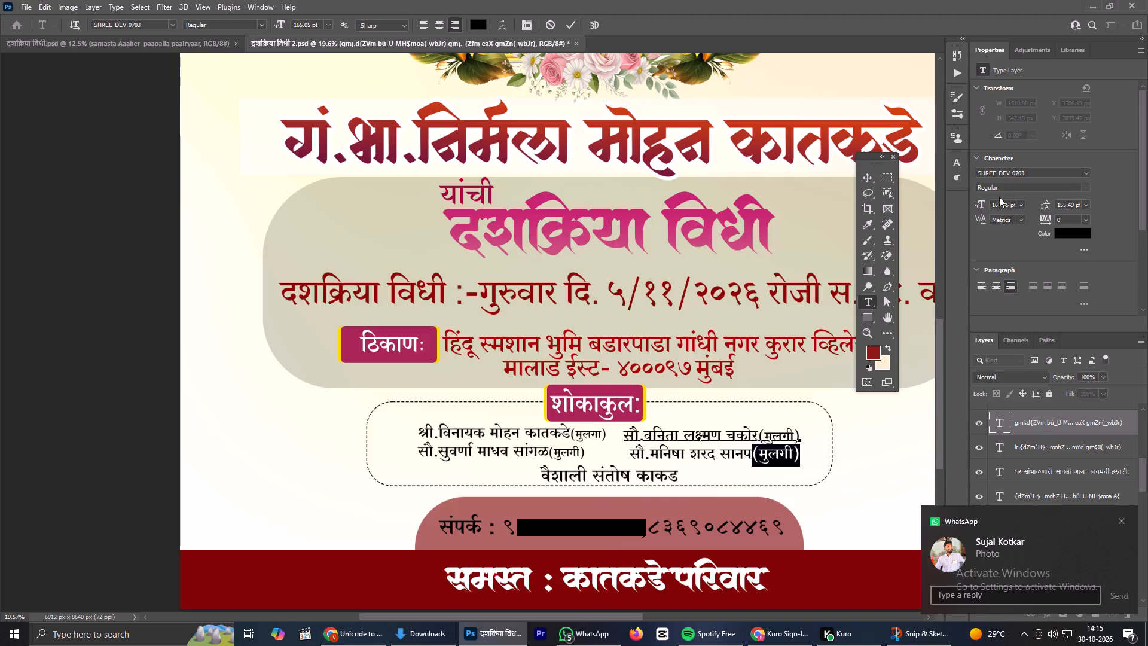
{"action": "left_click", "coordinate": [998, 203]}
{"action": "left_click", "coordinate": [998, 203]}
{"action": "double_click", "coordinate": [998, 203]}
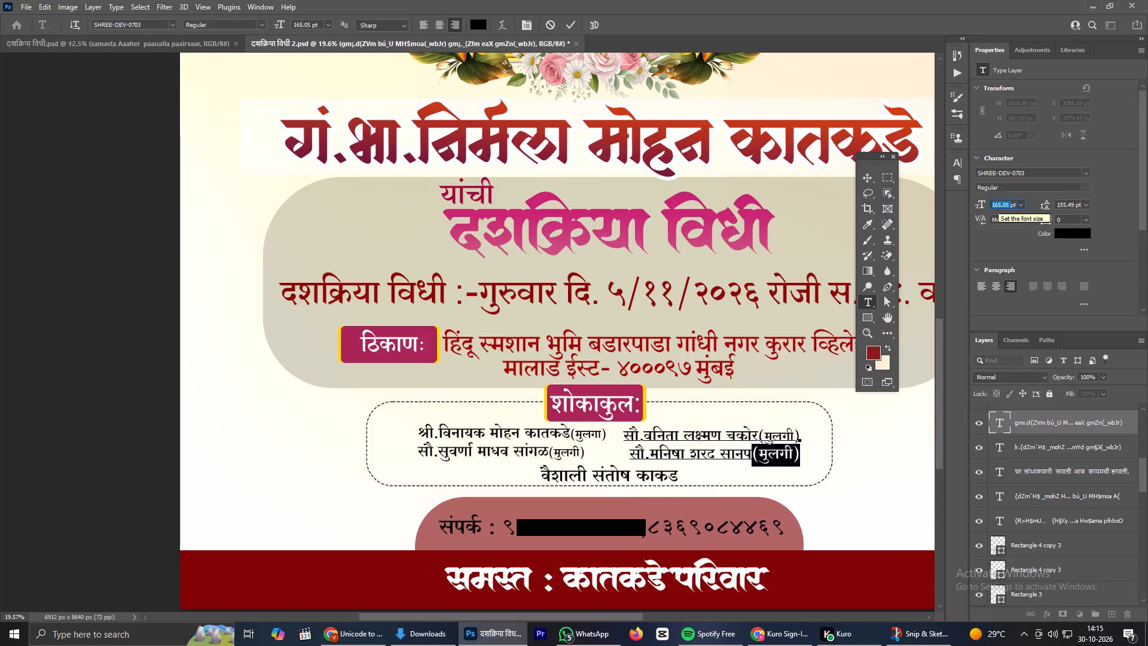
{"action": "key", "text": "1"}
{"action": "key", "text": "4"}
{"action": "key", "text": "3"}
{"action": "left_click", "coordinate": [567, 22]}
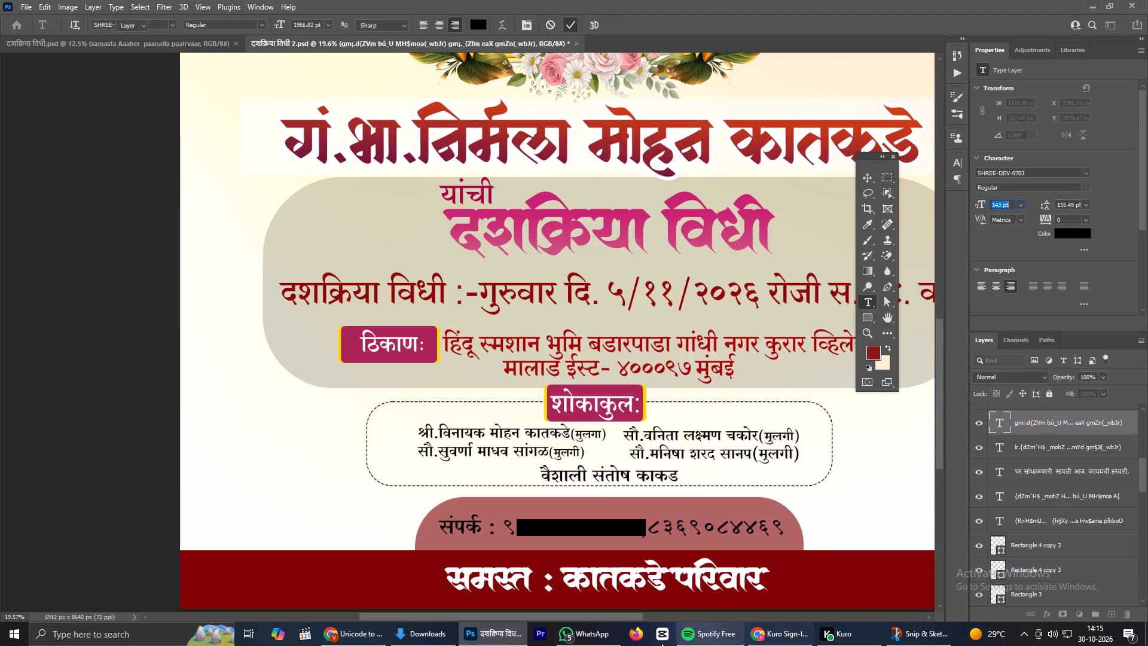
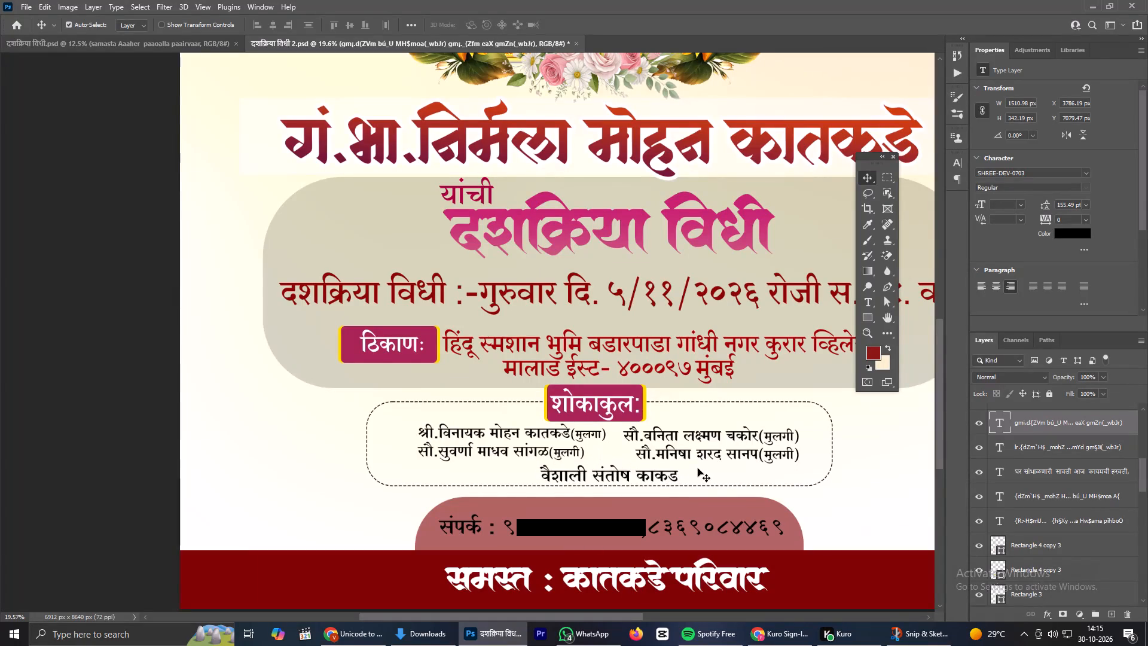
Check the font size of the (मुलगा) relation label in the left mourner pair's first line.
{"action": "double_click", "coordinate": [583, 430]}
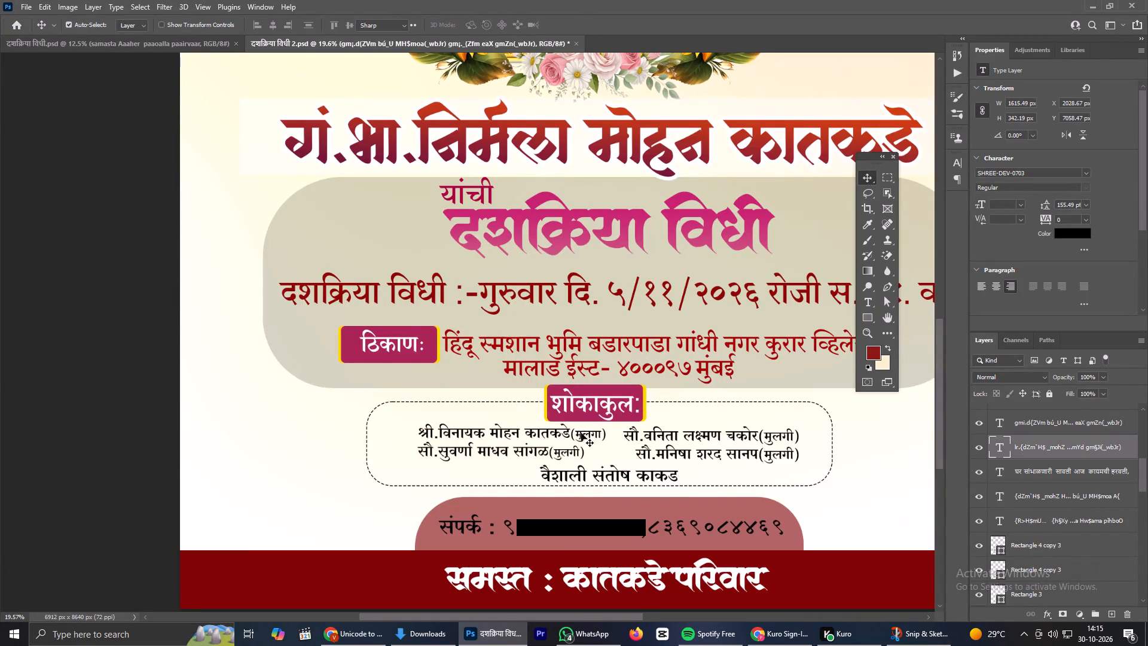
{"action": "left_click_drag", "start_coordinate": [572, 435], "coordinate": [613, 442]}
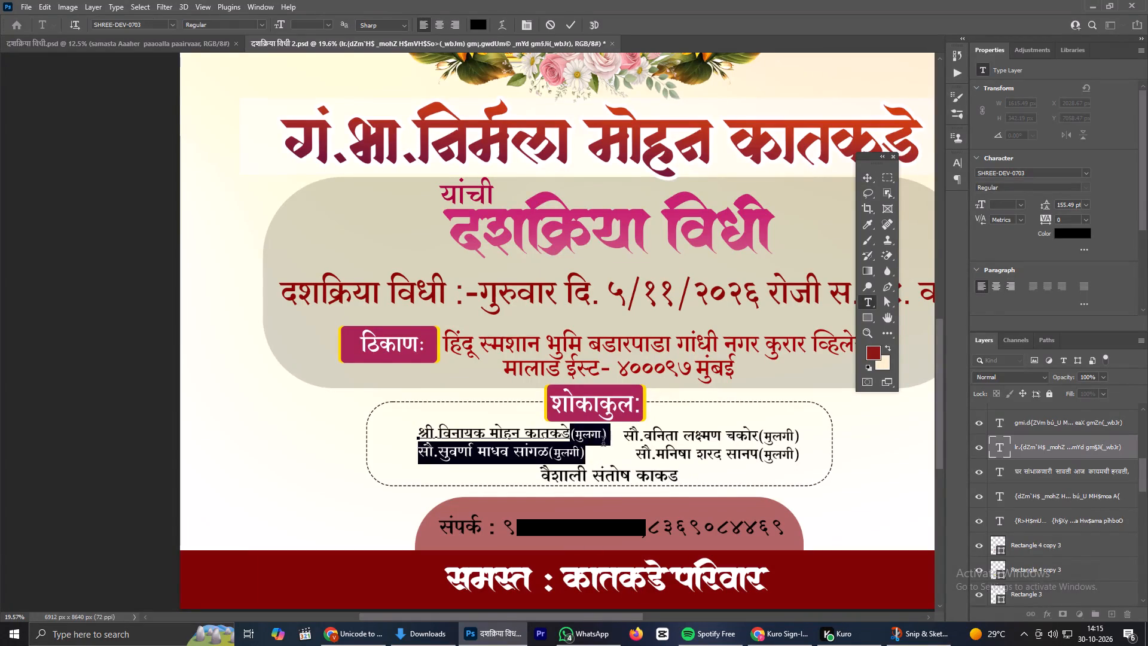
{"action": "left_click_drag", "start_coordinate": [570, 437], "coordinate": [604, 441]}
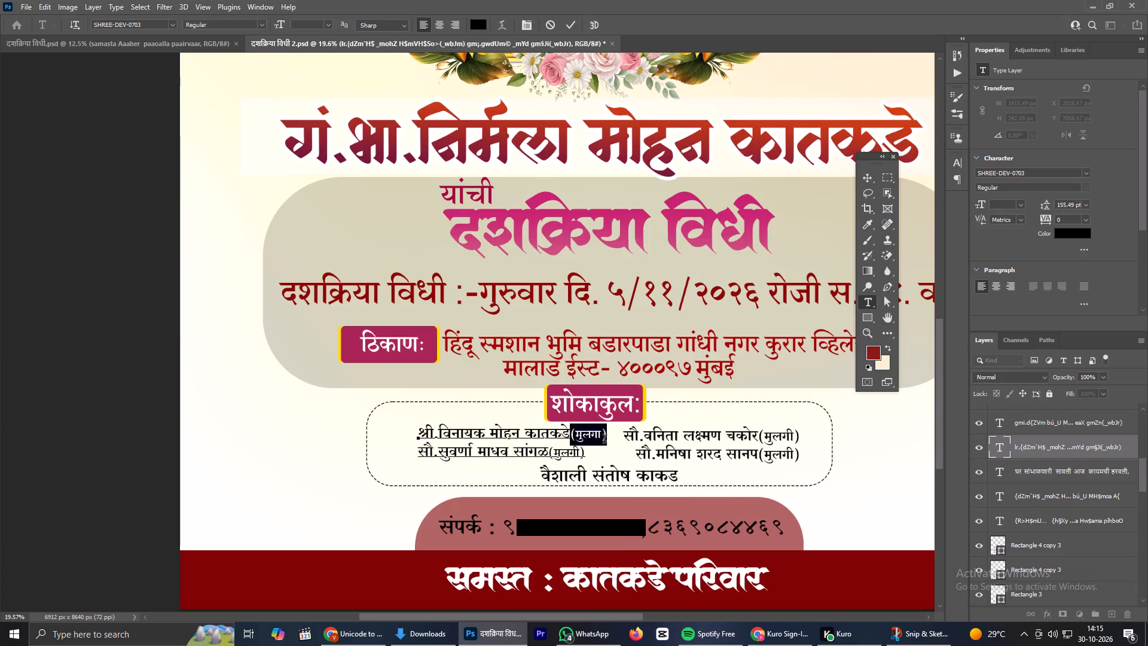
{"action": "left_click_drag", "start_coordinate": [604, 441], "coordinate": [606, 441]}
{"action": "left_click", "coordinate": [567, 19]}
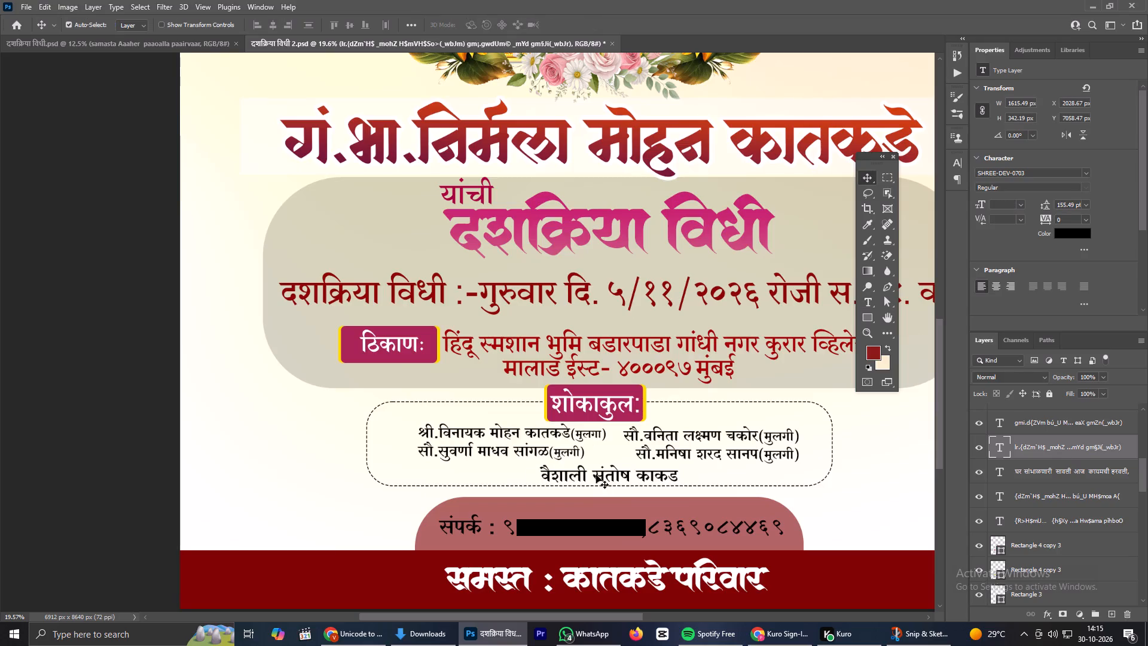
Scale the right mourner pair down to about 94.7% inside the dashed frame.
{"action": "scroll", "coordinate": [719, 437], "scroll_direction": "up", "scroll_amount": 1}
{"action": "left_click", "coordinate": [716, 443]}
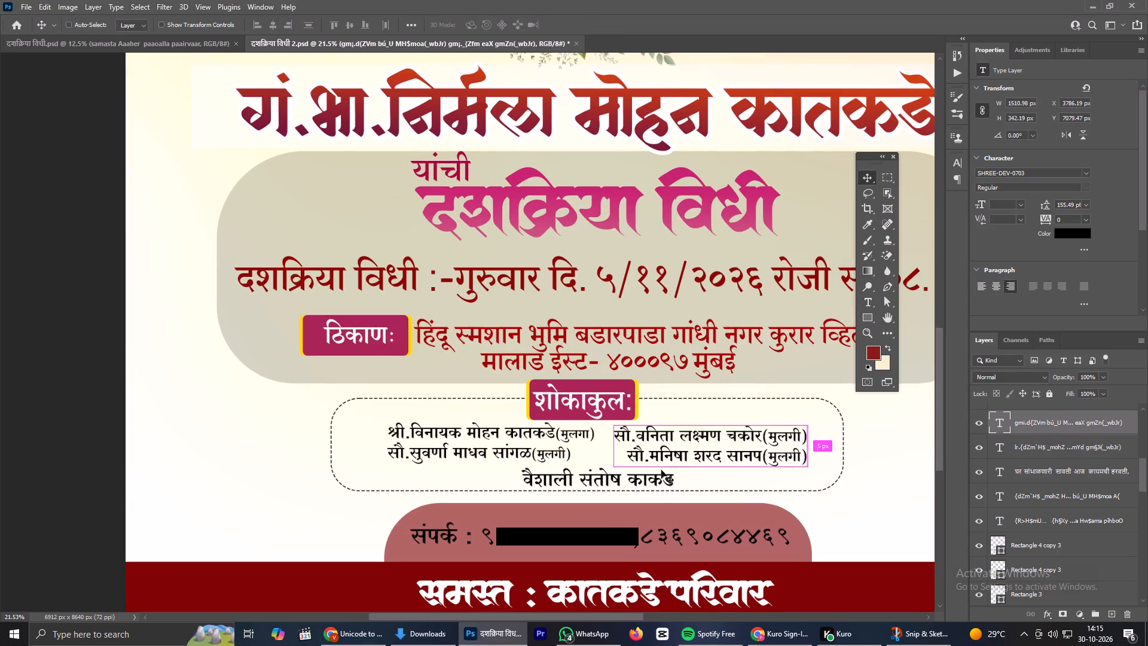
{"action": "key", "text": "ctrl+t"}
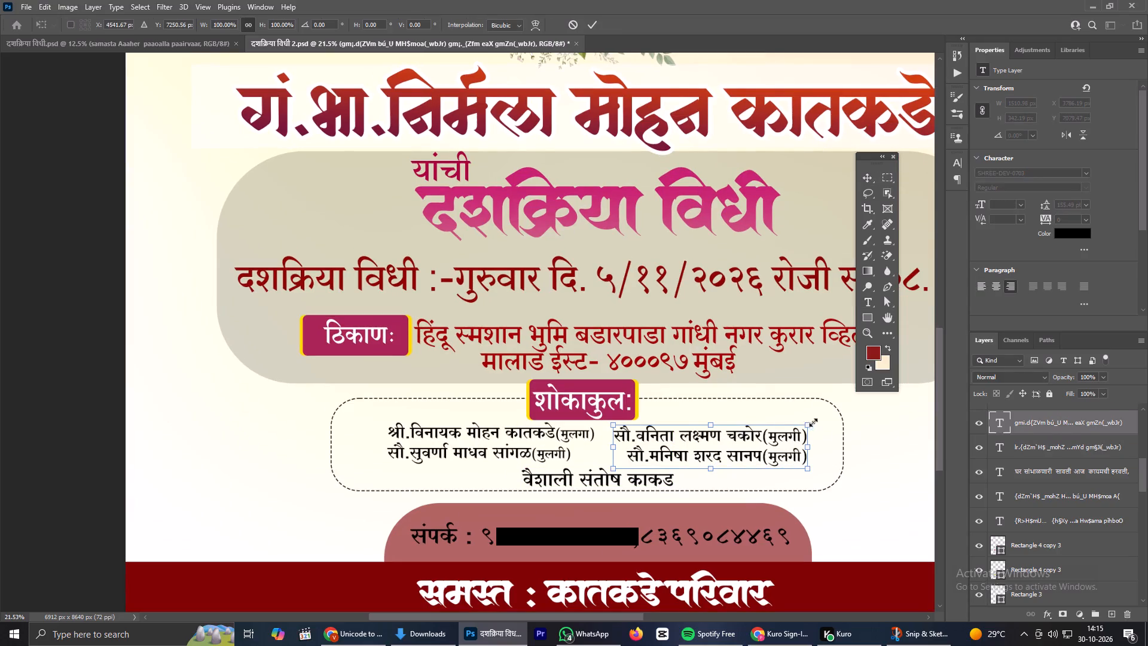
{"action": "left_click_drag", "start_coordinate": [806, 426], "coordinate": [801, 426], "text": "alt"}
{"action": "left_click", "coordinate": [750, 456]}
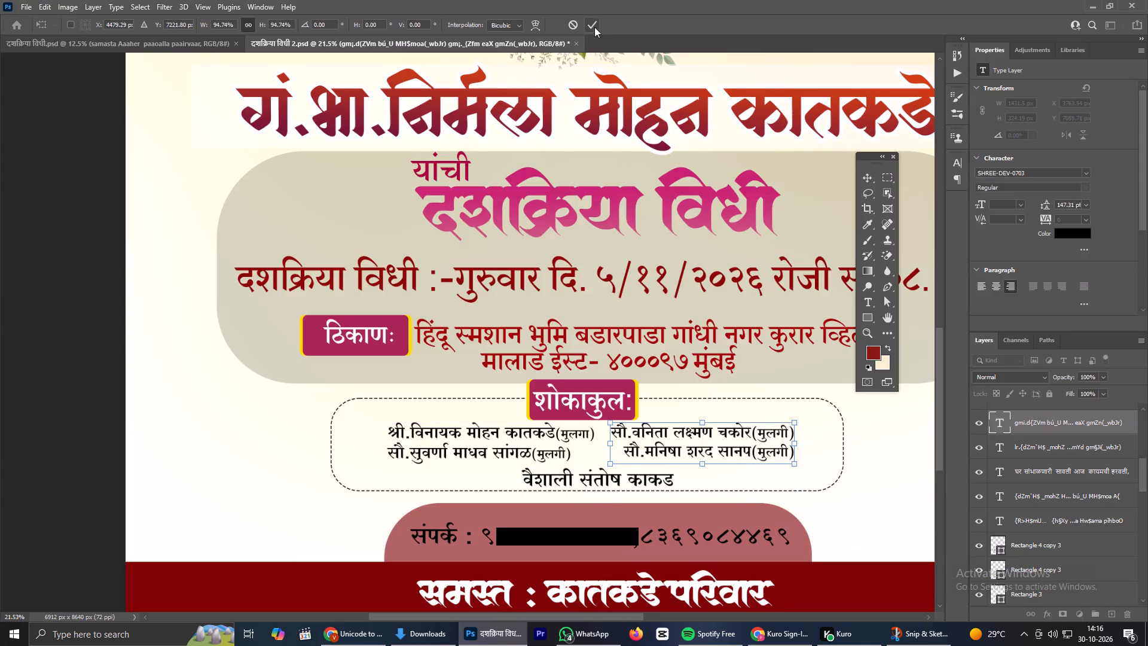
{"action": "left_click", "coordinate": [594, 27]}
Copy the left pair's first line with the (मुलगा) label over the single mourner line below the pairs and centre-align it.
{"action": "double_click", "coordinate": [411, 426]}
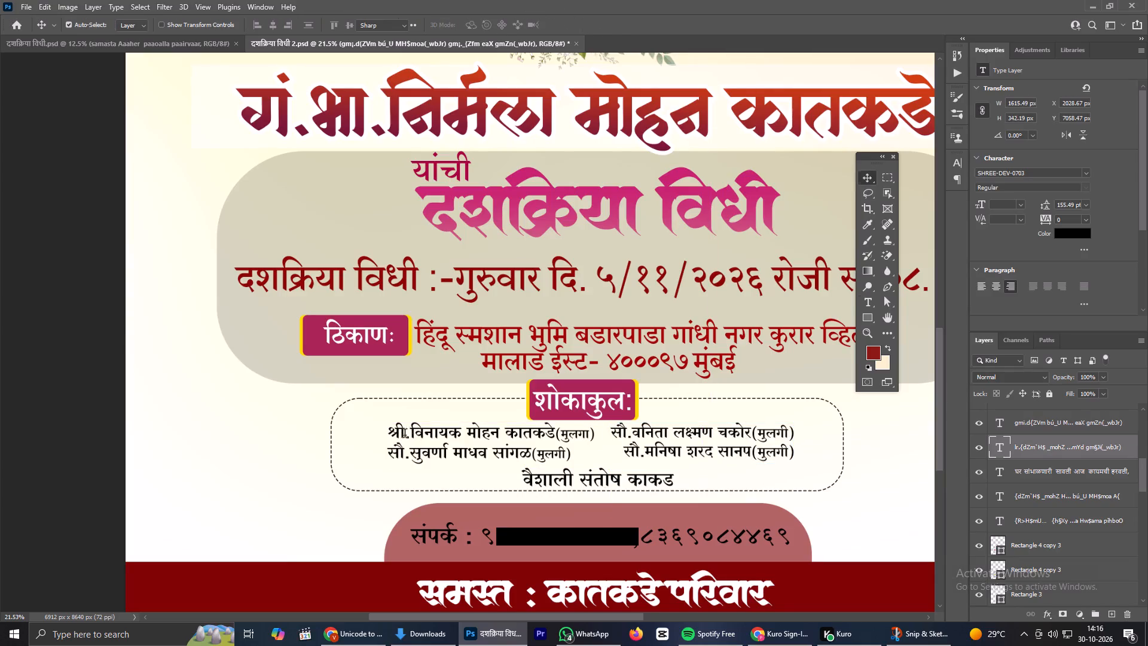
{"action": "left_click_drag", "start_coordinate": [387, 431], "coordinate": [607, 436]}
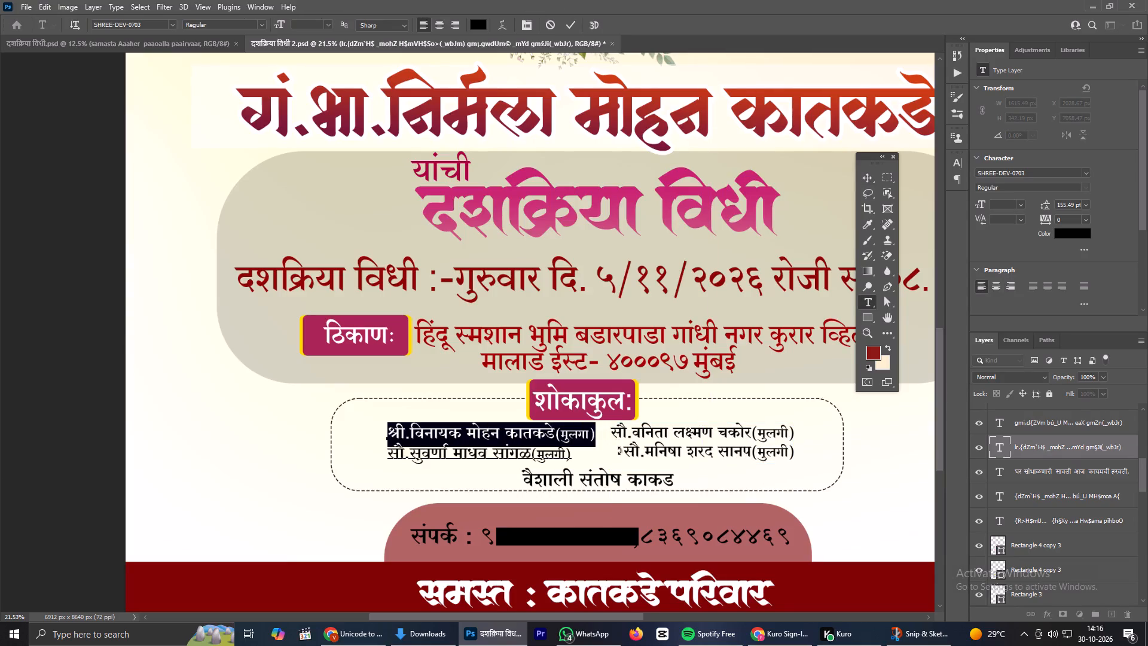
{"action": "key", "text": "ctrl+c"}
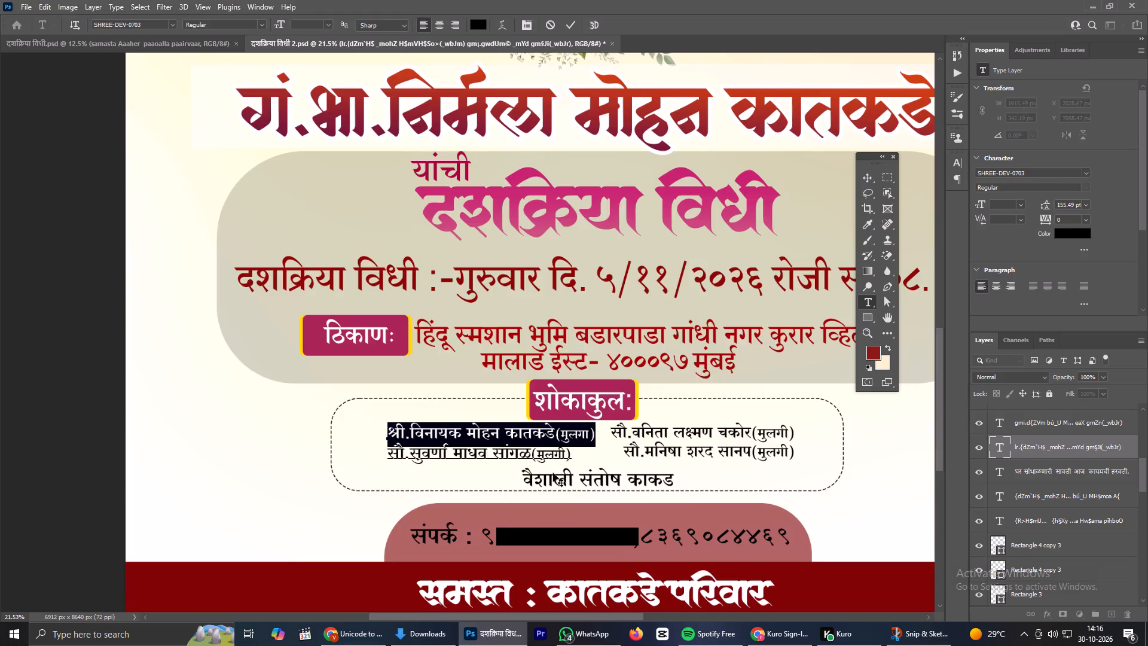
{"action": "double_click", "coordinate": [553, 473]}
{"action": "double_click", "coordinate": [554, 481]}
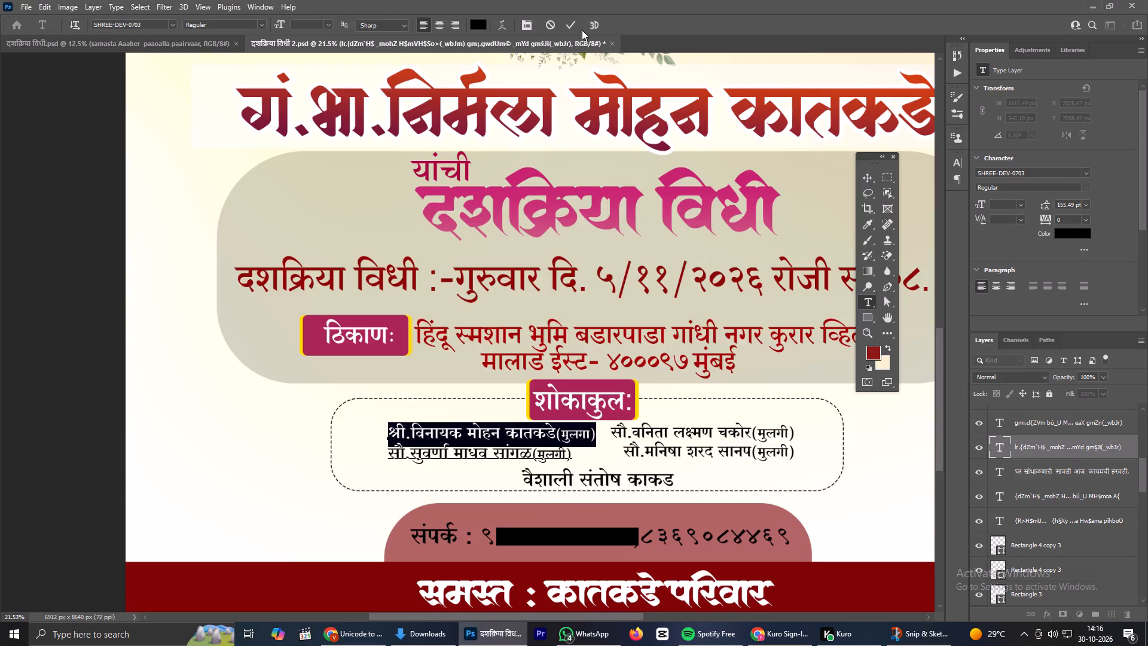
{"action": "left_click", "coordinate": [567, 25]}
{"action": "double_click", "coordinate": [547, 482]}
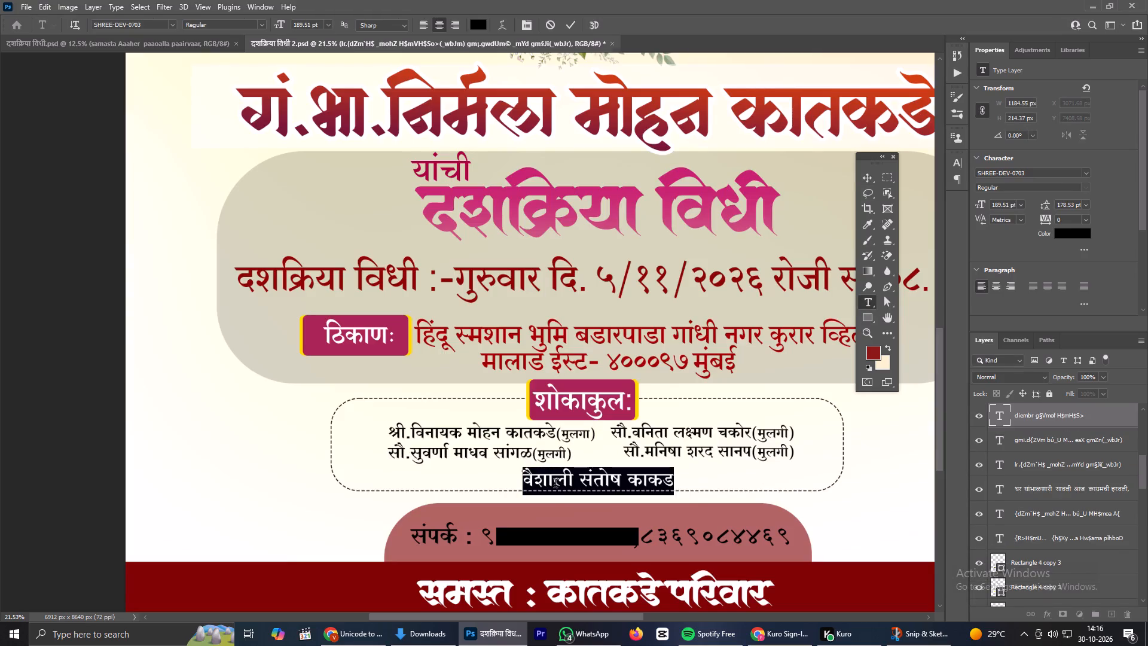
{"action": "key", "text": "ctrl+v"}
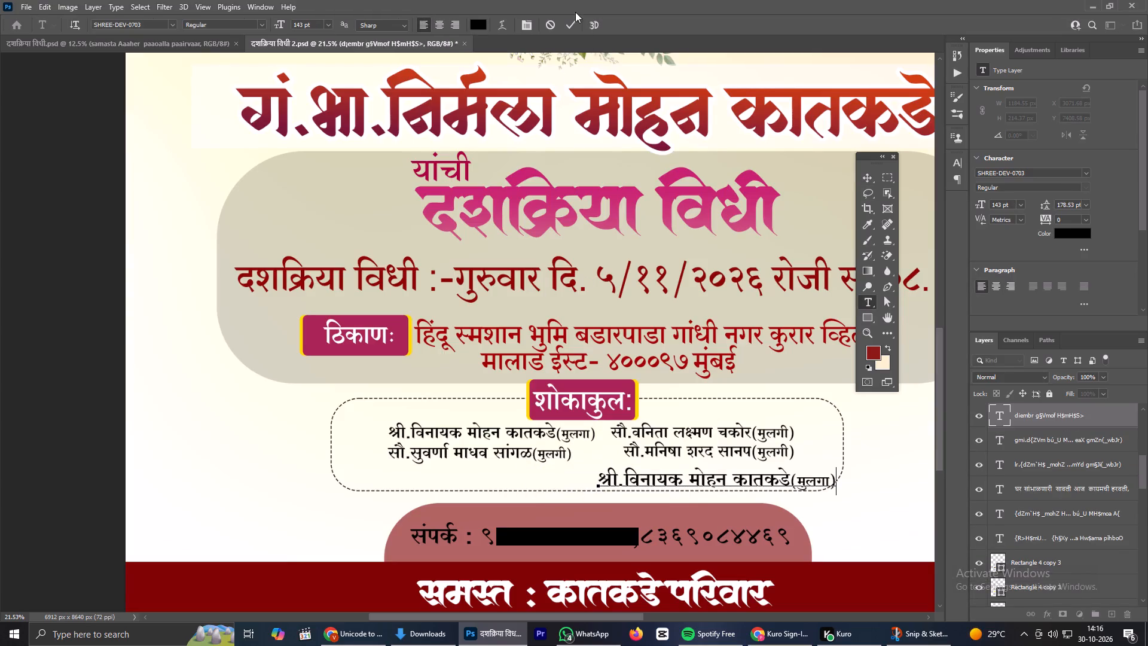
{"action": "left_click", "coordinate": [575, 23]}
{"action": "left_click", "coordinate": [1000, 288]}
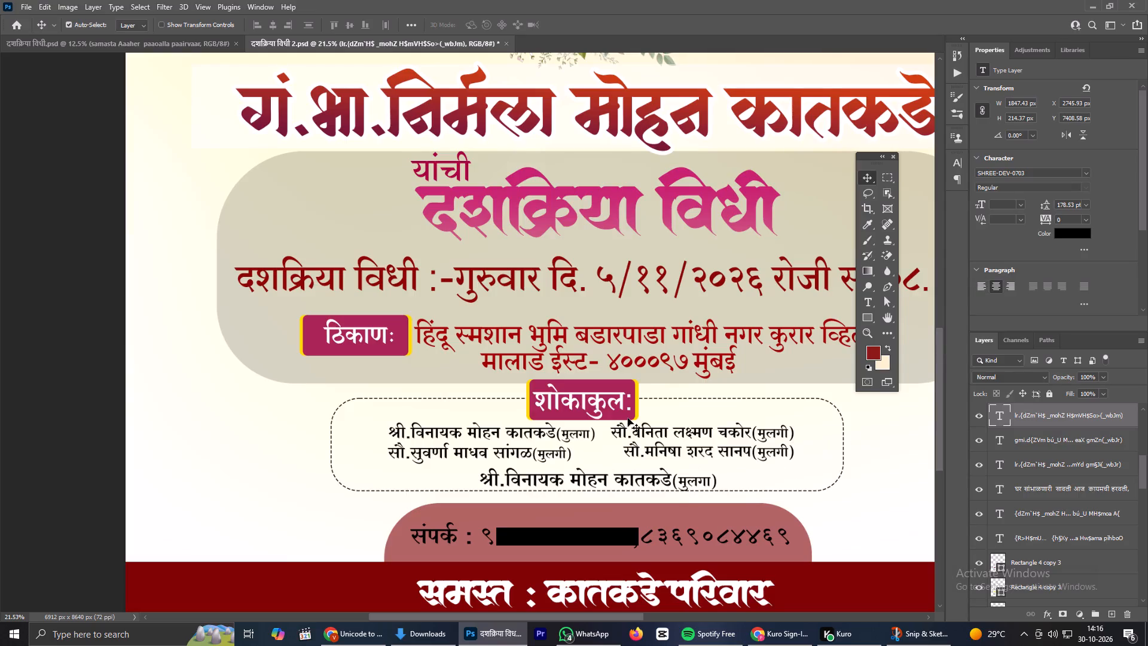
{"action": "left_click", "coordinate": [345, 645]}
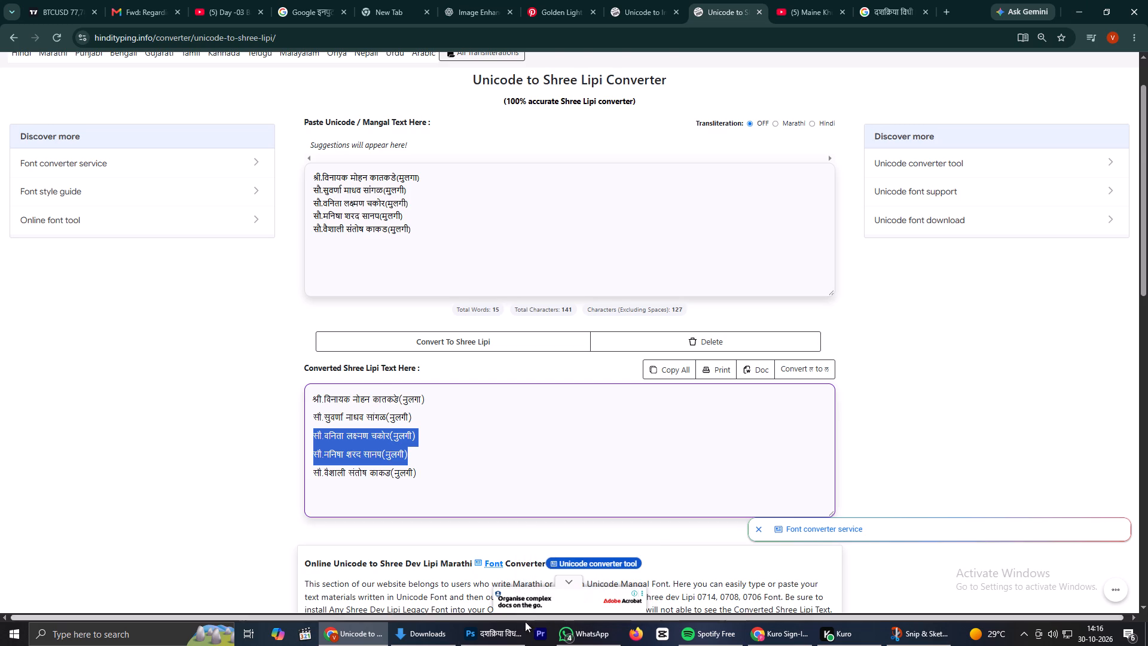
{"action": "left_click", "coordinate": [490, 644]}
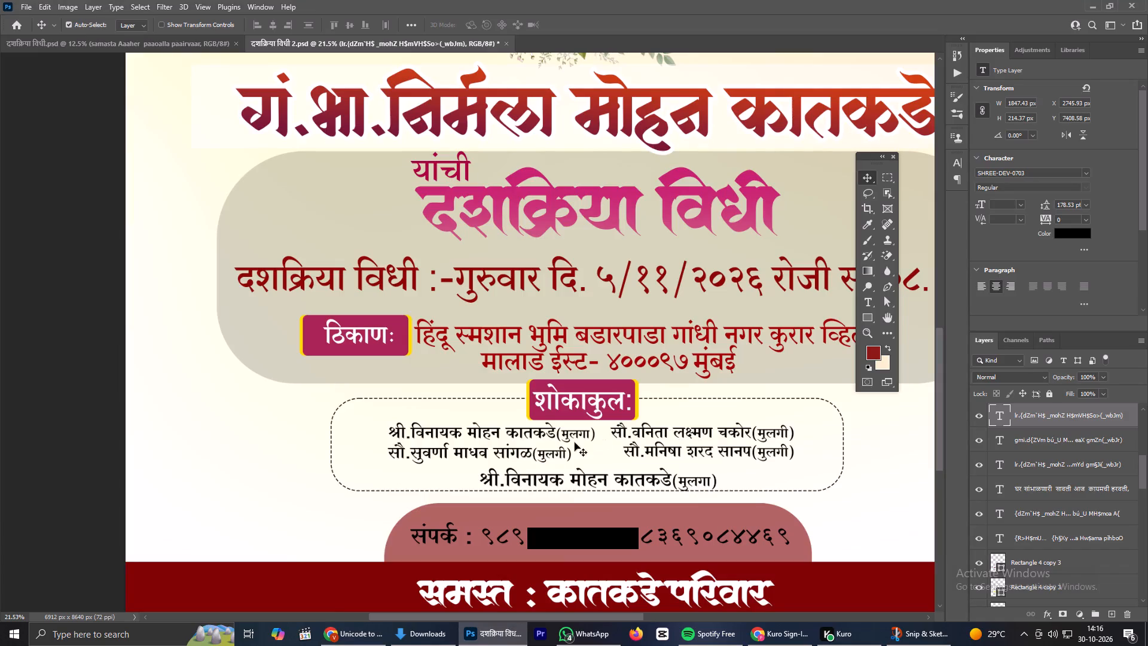
Copy the left mourner pair's second line and paste it over that pair's first line.
{"action": "double_click", "coordinate": [396, 453]}
{"action": "left_click_drag", "start_coordinate": [387, 453], "coordinate": [569, 454]}
{"action": "key", "text": "ctrl+c"}
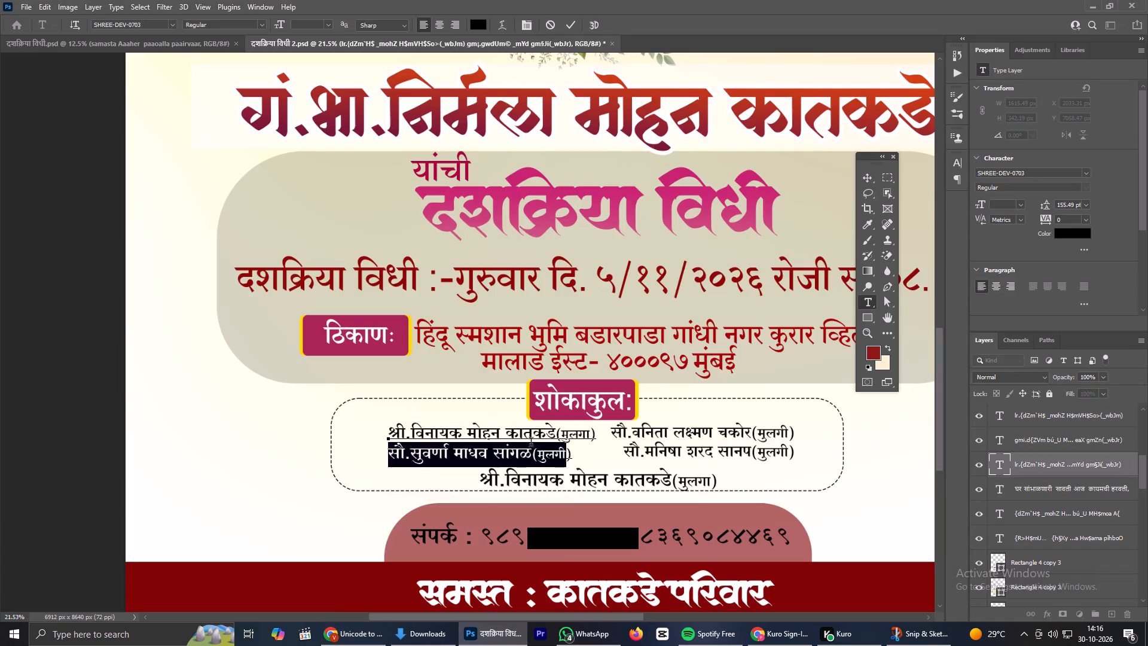
{"action": "left_click_drag", "start_coordinate": [381, 431], "coordinate": [593, 426]}
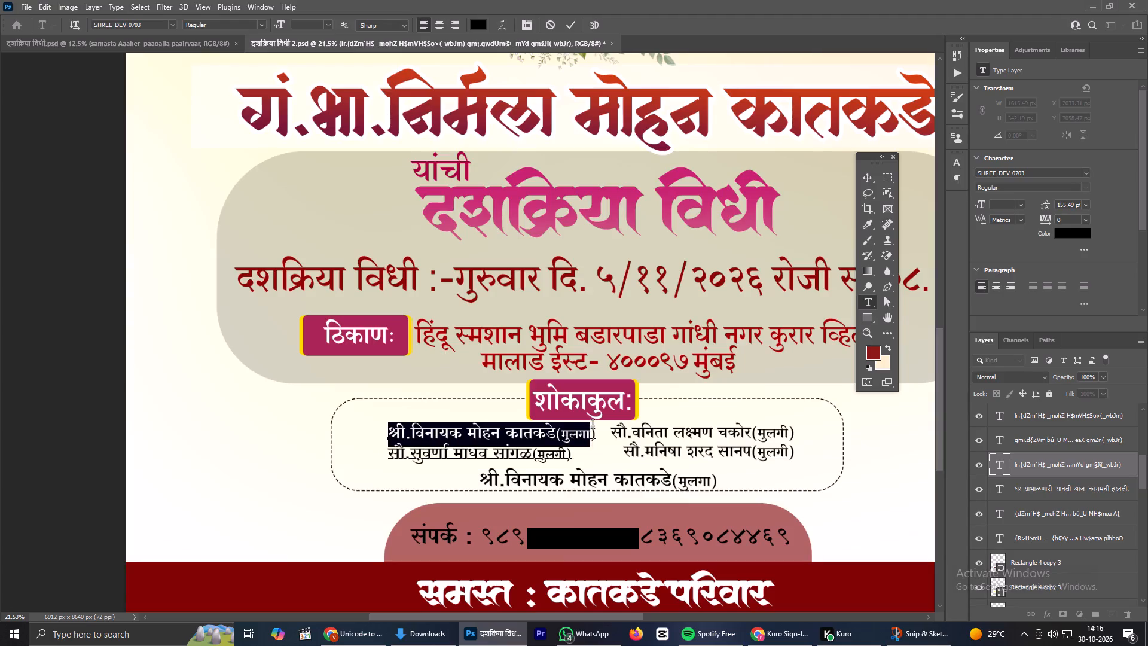
{"action": "left_click_drag", "start_coordinate": [593, 426], "coordinate": [596, 427]}
{"action": "key", "text": "ctrl+v"}
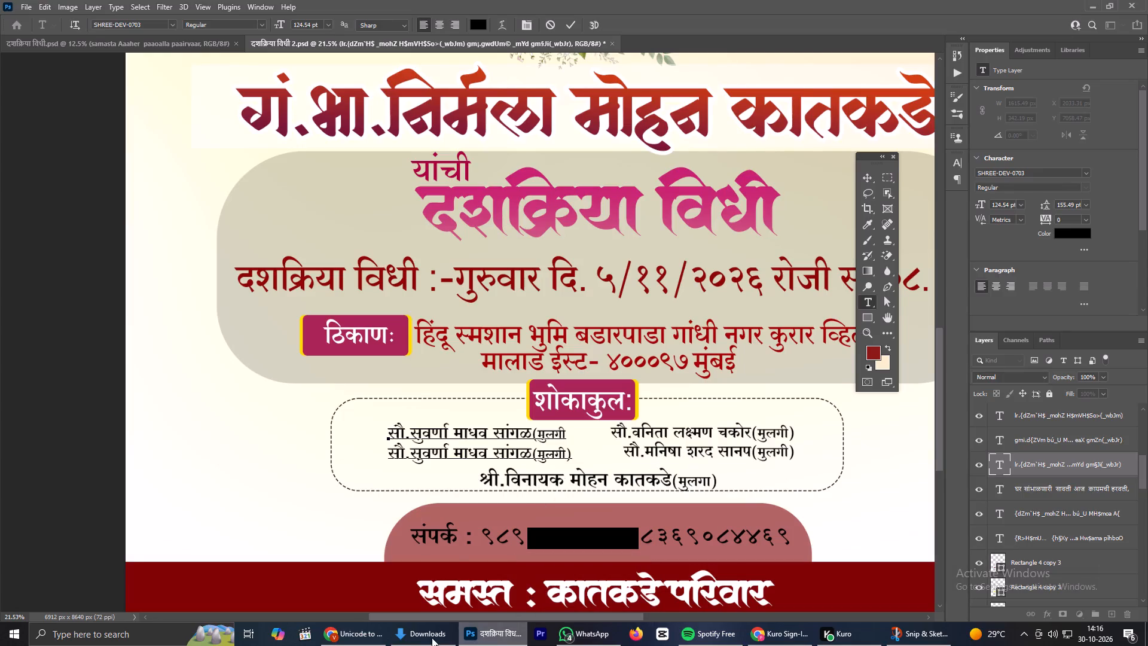
Copy the fifth converted mourner line from the Shree Lipi converter and paste it over the left pair's second line in Photoshop.
{"action": "left_click", "coordinate": [378, 641]}
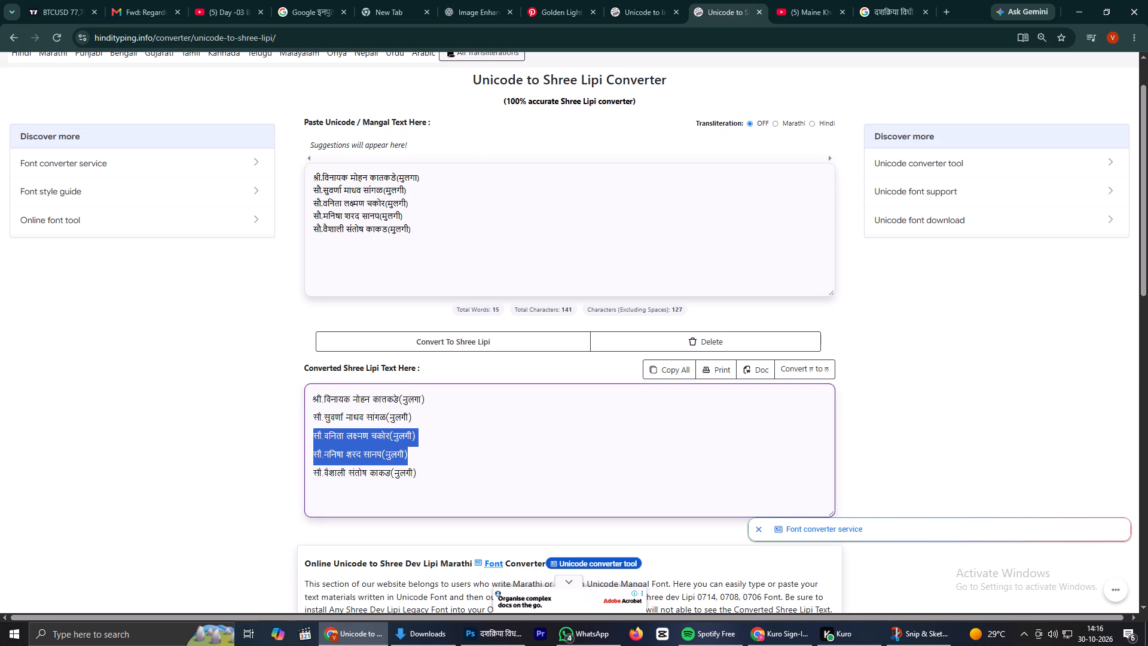
{"action": "left_click_drag", "start_coordinate": [306, 474], "coordinate": [408, 479]}
{"action": "left_click_drag", "start_coordinate": [423, 476], "coordinate": [300, 482]}
{"action": "key", "text": "ctrl+c"}
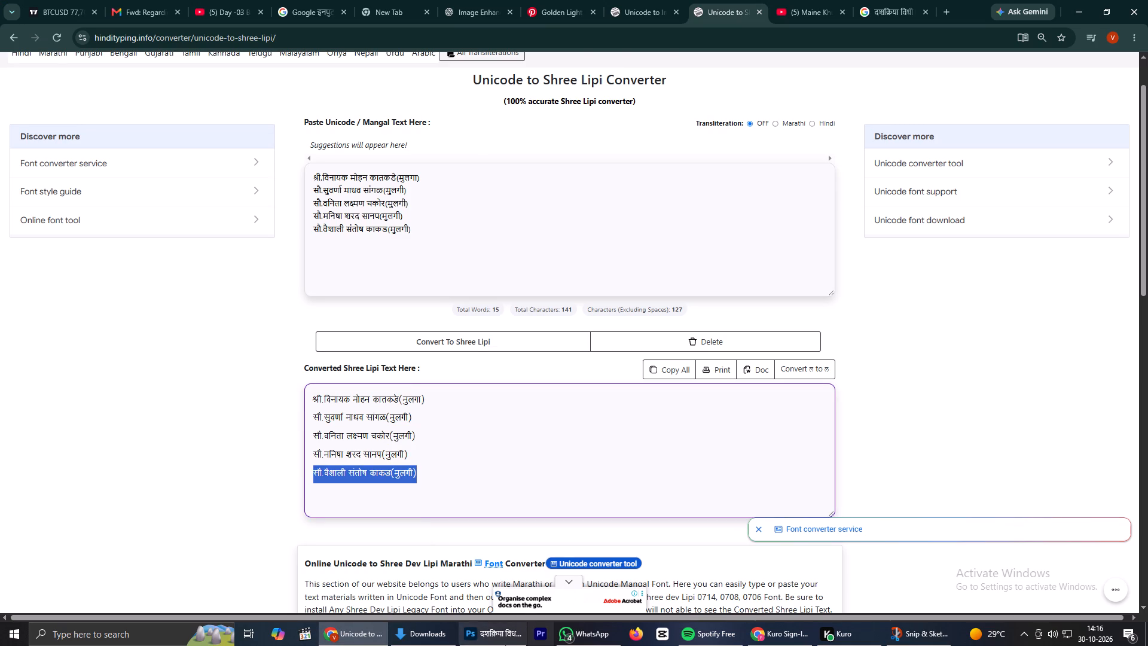
{"action": "left_click", "coordinate": [496, 644]}
{"action": "left_click_drag", "start_coordinate": [387, 461], "coordinate": [576, 471]}
{"action": "key", "text": "ctrl+v"}
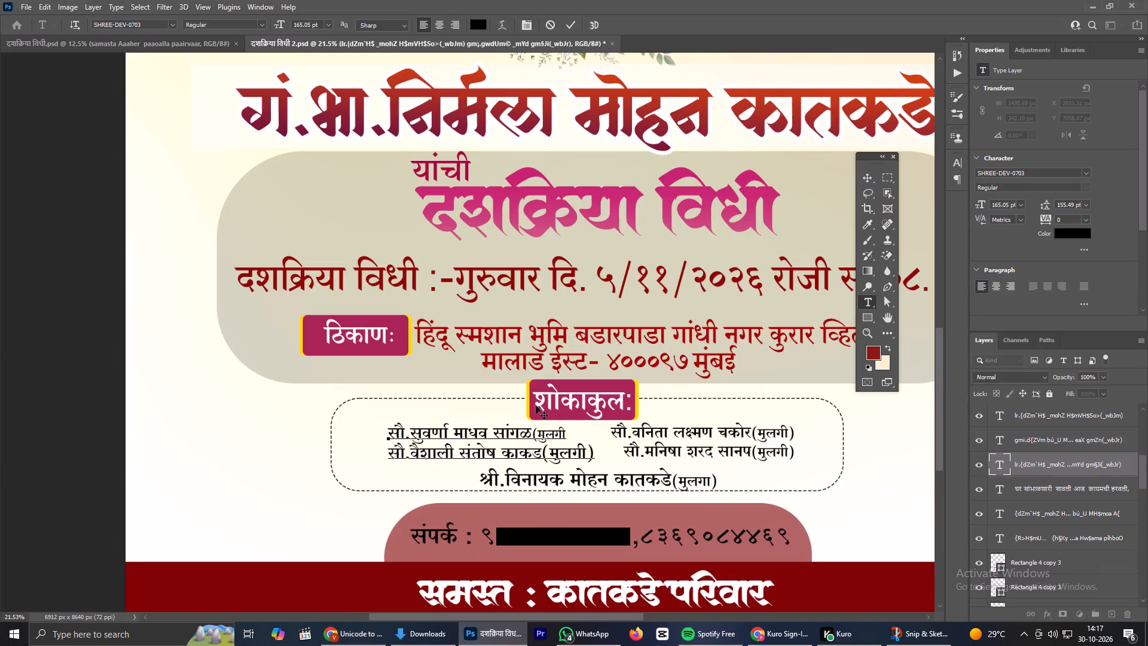
Set the font size of the (मुलगी) relation label in the left pair's second line to 124 pt.
{"action": "left_click_drag", "start_coordinate": [544, 458], "coordinate": [593, 458]}
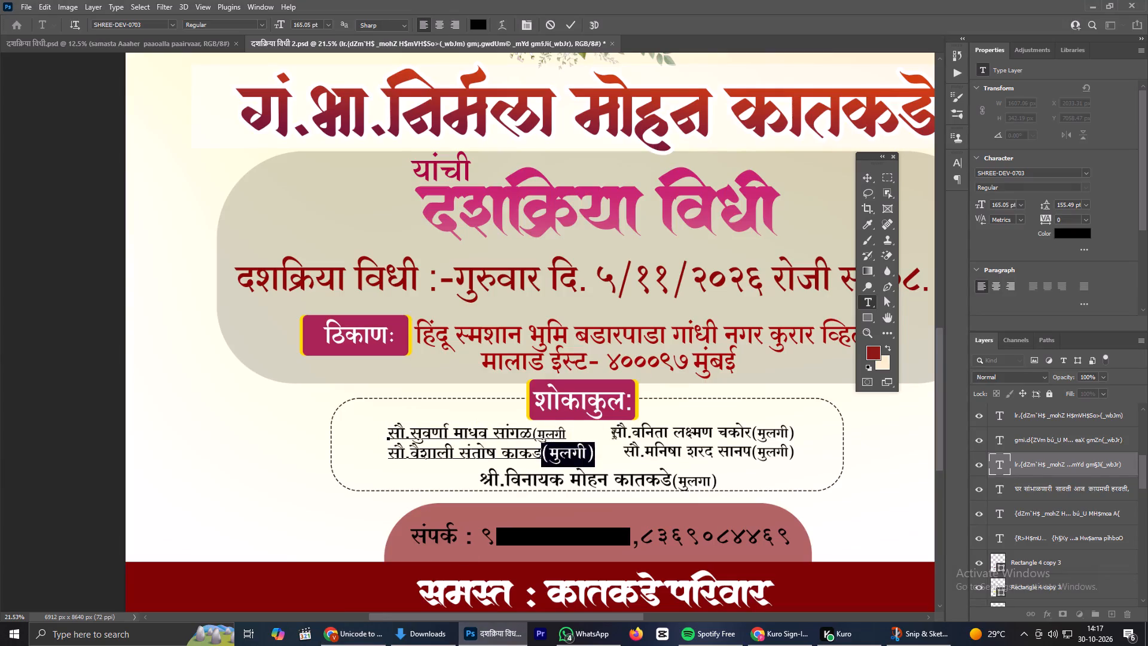
{"action": "left_click_drag", "start_coordinate": [533, 435], "coordinate": [573, 432]}
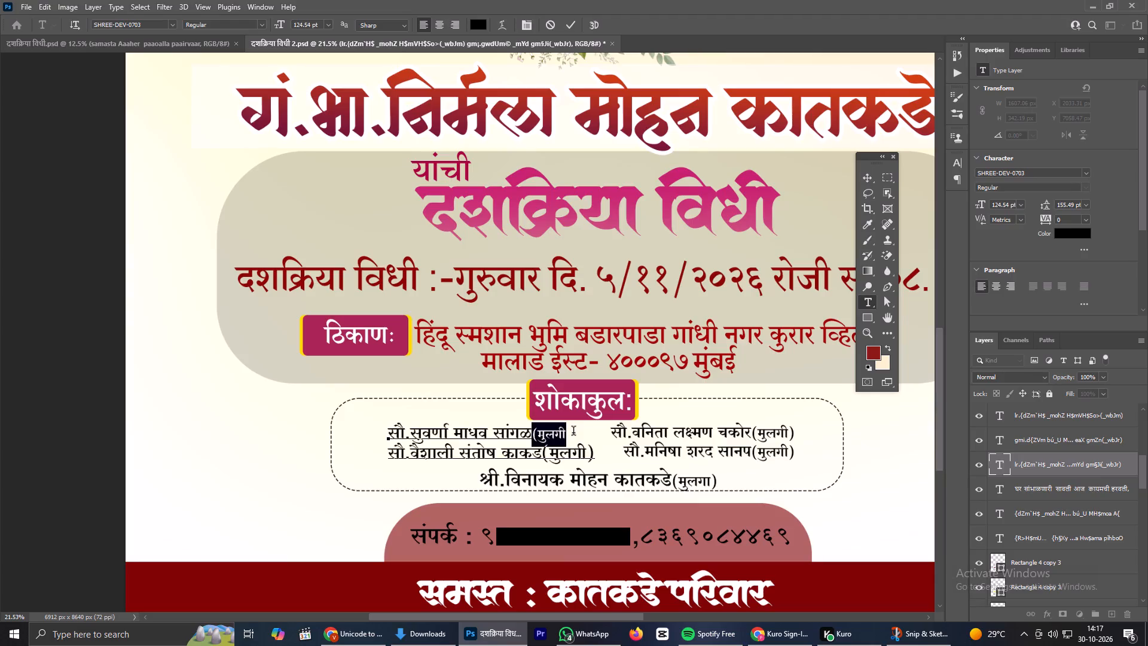
{"action": "left_click_drag", "start_coordinate": [541, 459], "coordinate": [604, 456]}
{"action": "double_click", "coordinate": [1006, 204]}
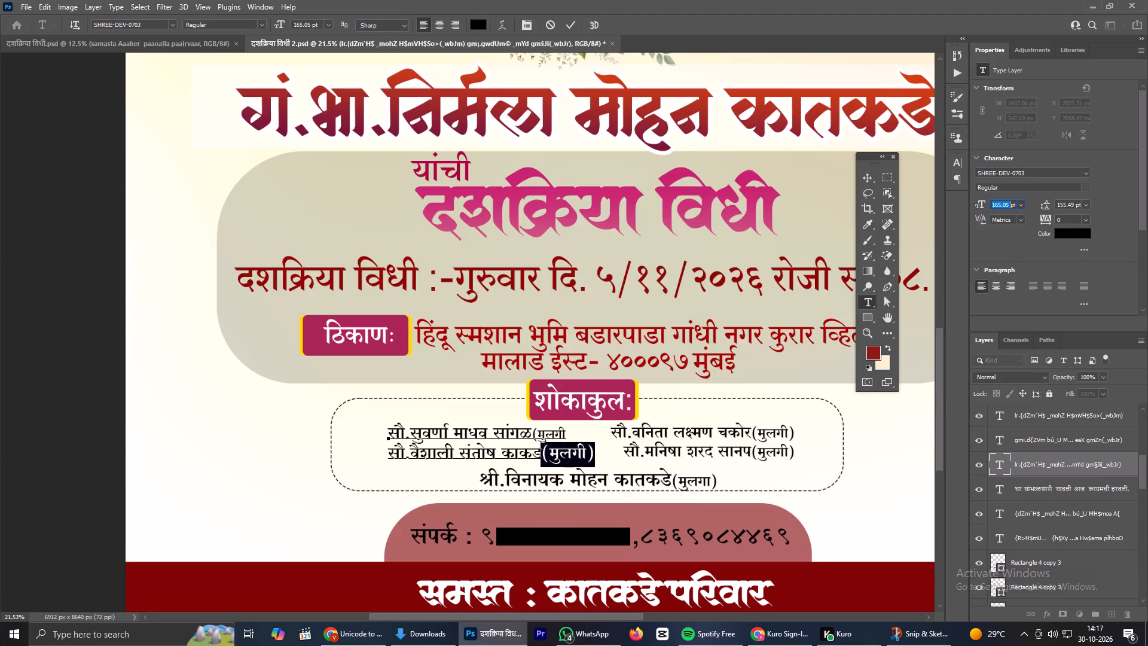
{"action": "key", "text": "1"}
{"action": "type", "text": "24"}
{"action": "key", "text": "Return"}
Add the missing closing parenthesis to the (मुलगी) label in the left pair's first line.
{"action": "left_click", "coordinate": [566, 432]}
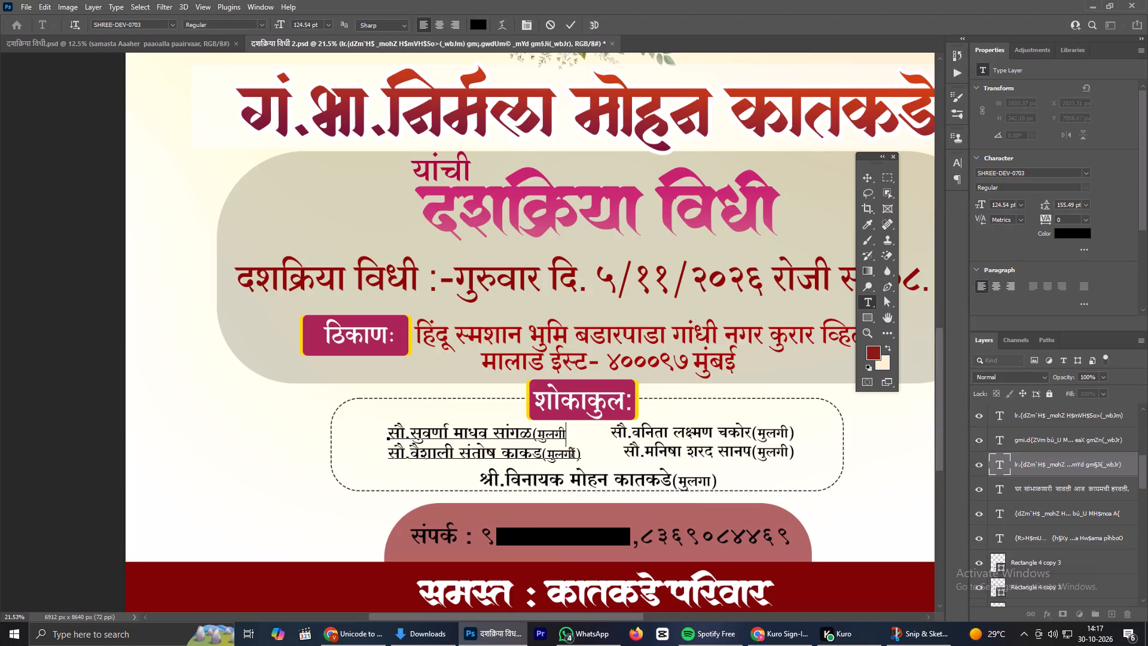
{"action": "key", "text": "shift+parenright"}
{"action": "left_click", "coordinate": [570, 19]}
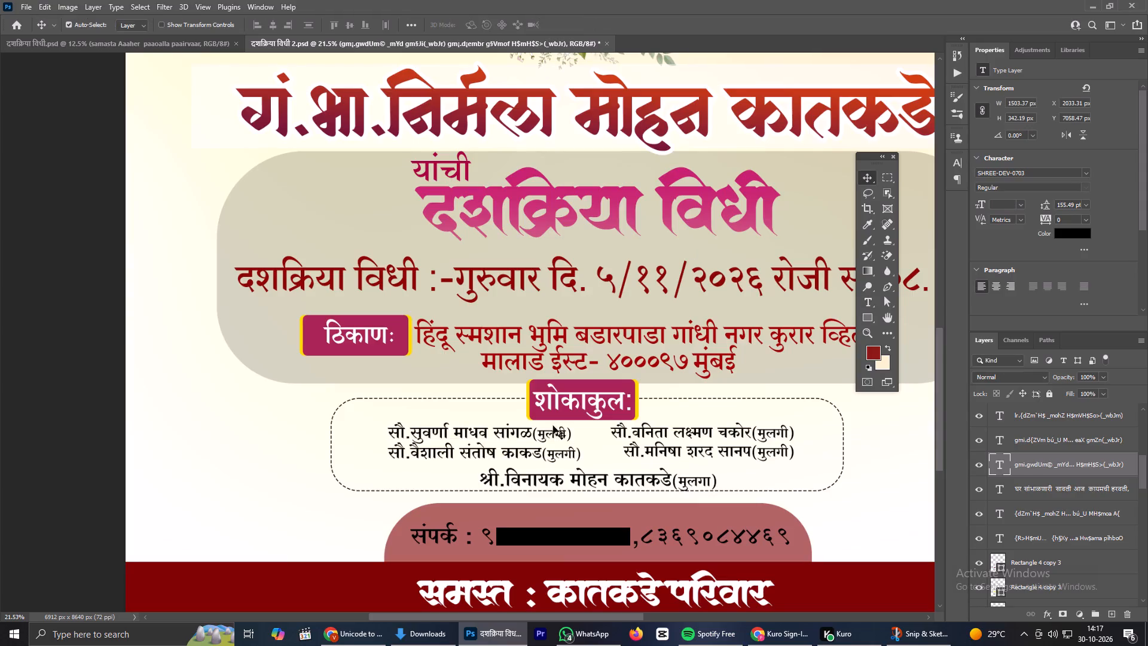
Shift the right mourner pair slightly right, away from the left pair inside the dashed frame.
{"action": "left_click", "coordinate": [477, 447]}
{"action": "left_click", "coordinate": [199, 440]}
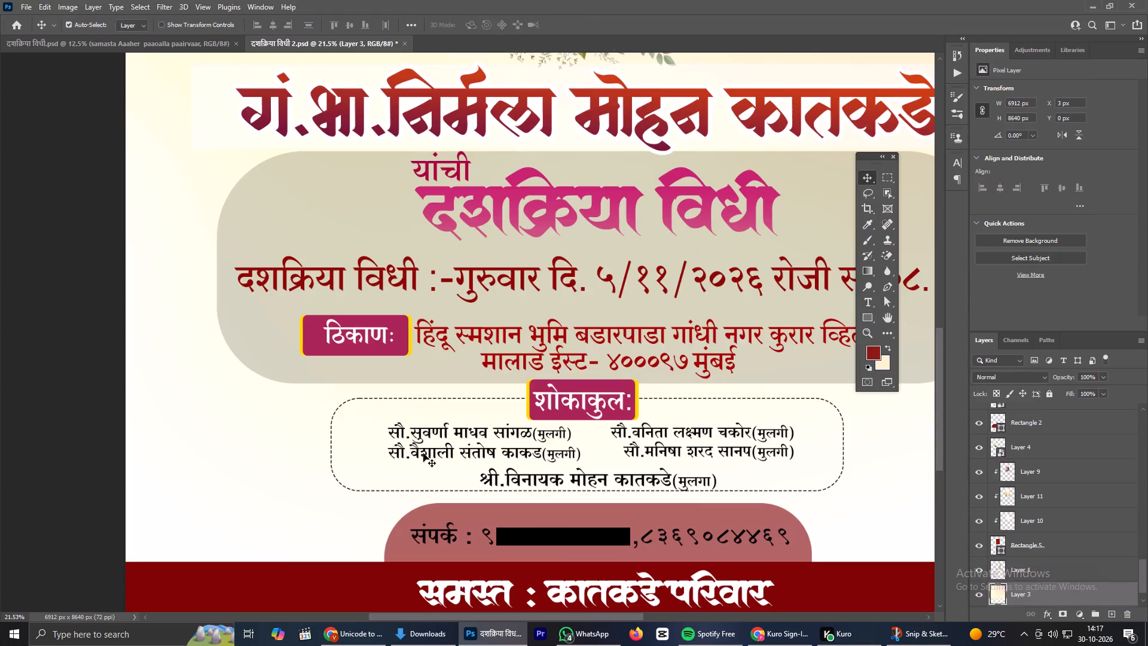
{"action": "left_click", "coordinate": [420, 452]}
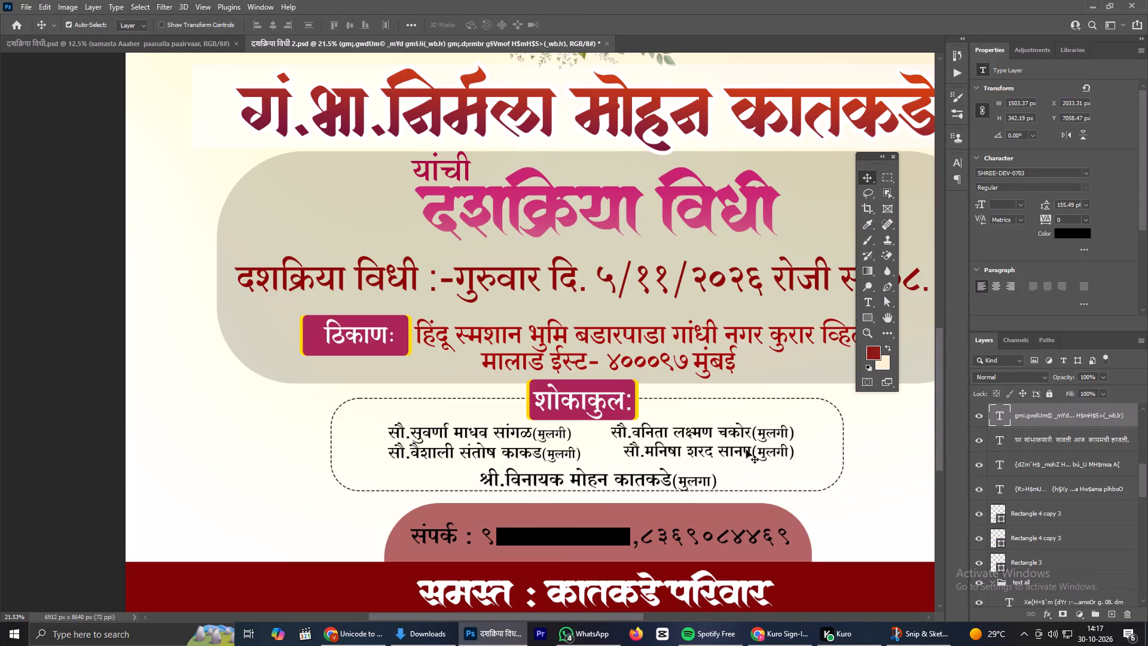
{"action": "left_click_drag", "start_coordinate": [672, 445], "coordinate": [726, 435]}
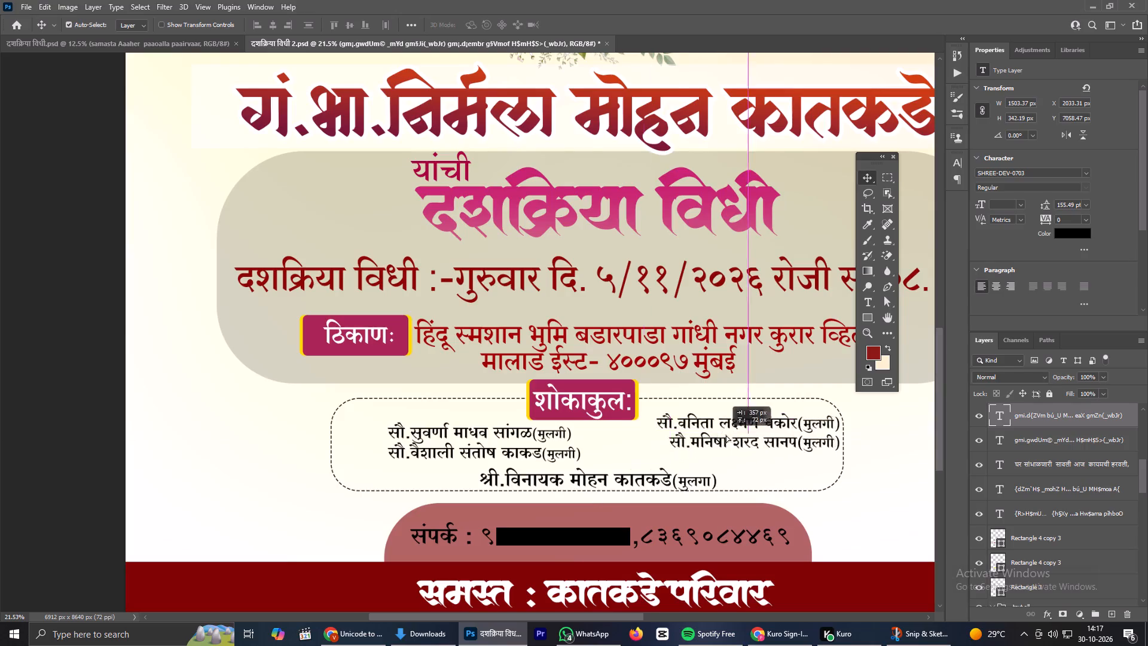
{"action": "left_click_drag", "start_coordinate": [726, 435], "coordinate": [685, 444]}
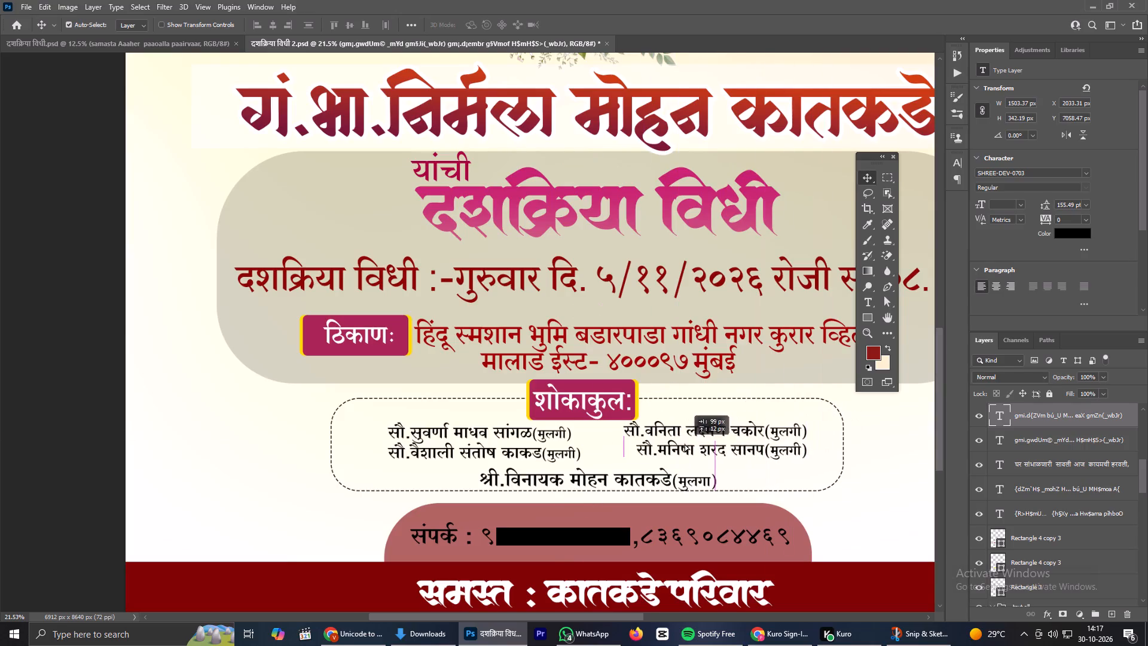
{"action": "left_click_drag", "start_coordinate": [685, 444], "coordinate": [686, 444]}
Set the font size of the (मुलगी) relation label in the right pair's second line to 124 pt.
{"action": "double_click", "coordinate": [778, 429]}
{"action": "left_click_drag", "start_coordinate": [769, 434], "coordinate": [801, 434]}
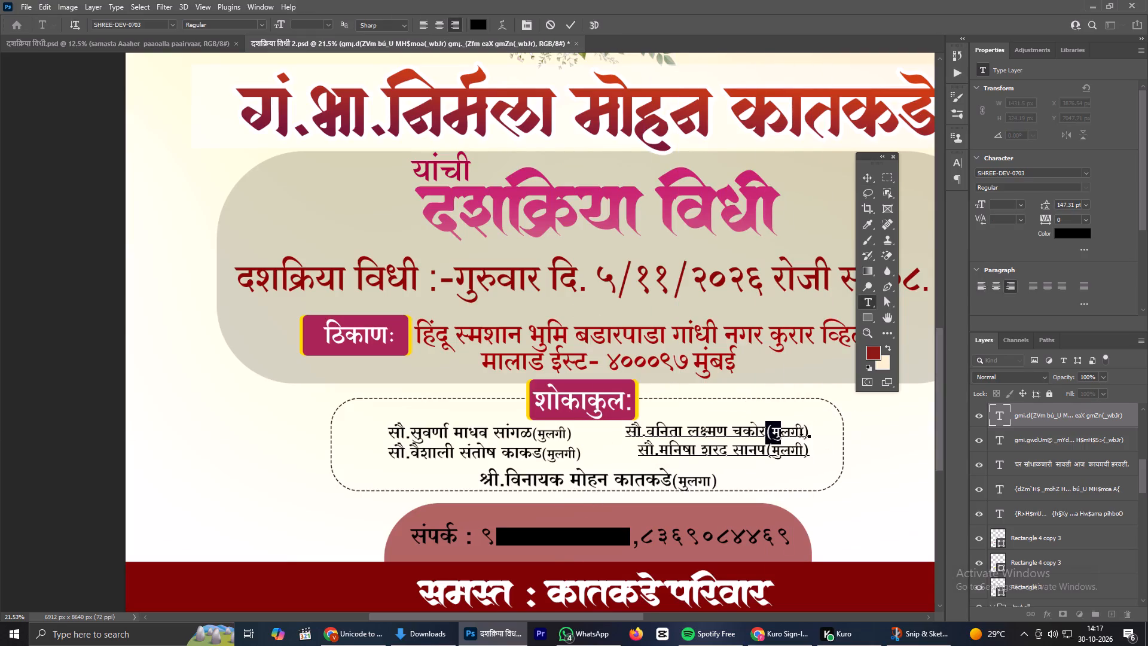
{"action": "left_click_drag", "start_coordinate": [801, 434], "coordinate": [810, 434]}
{"action": "double_click", "coordinate": [1000, 202]}
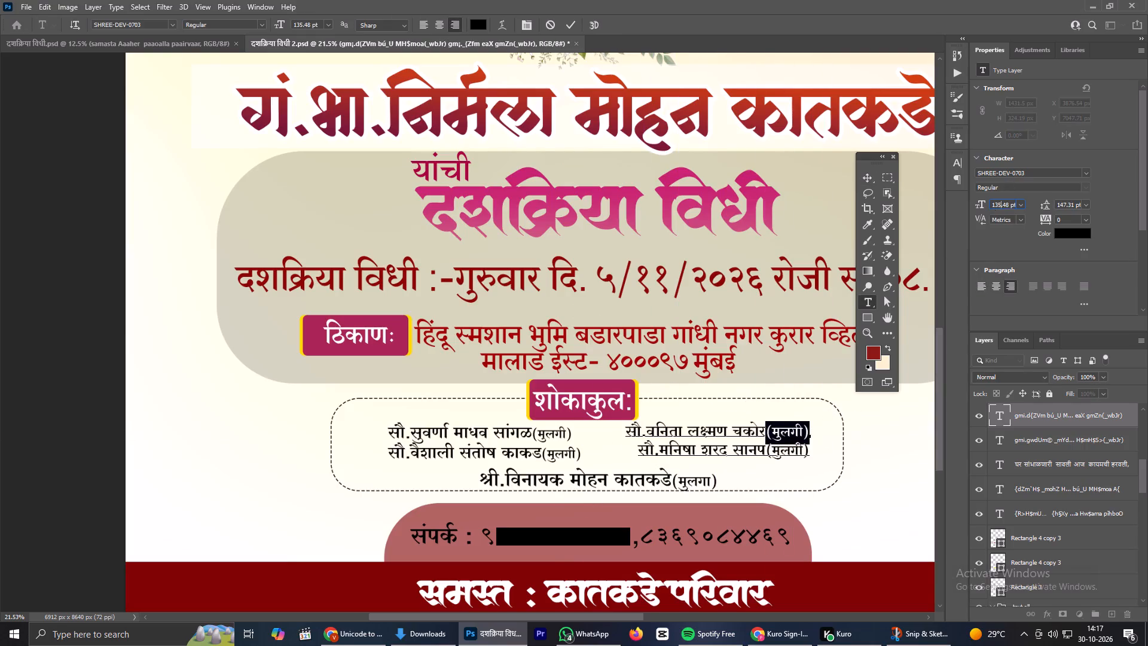
{"action": "type", "text": "124"}
{"action": "left_click_drag", "start_coordinate": [764, 453], "coordinate": [811, 453]}
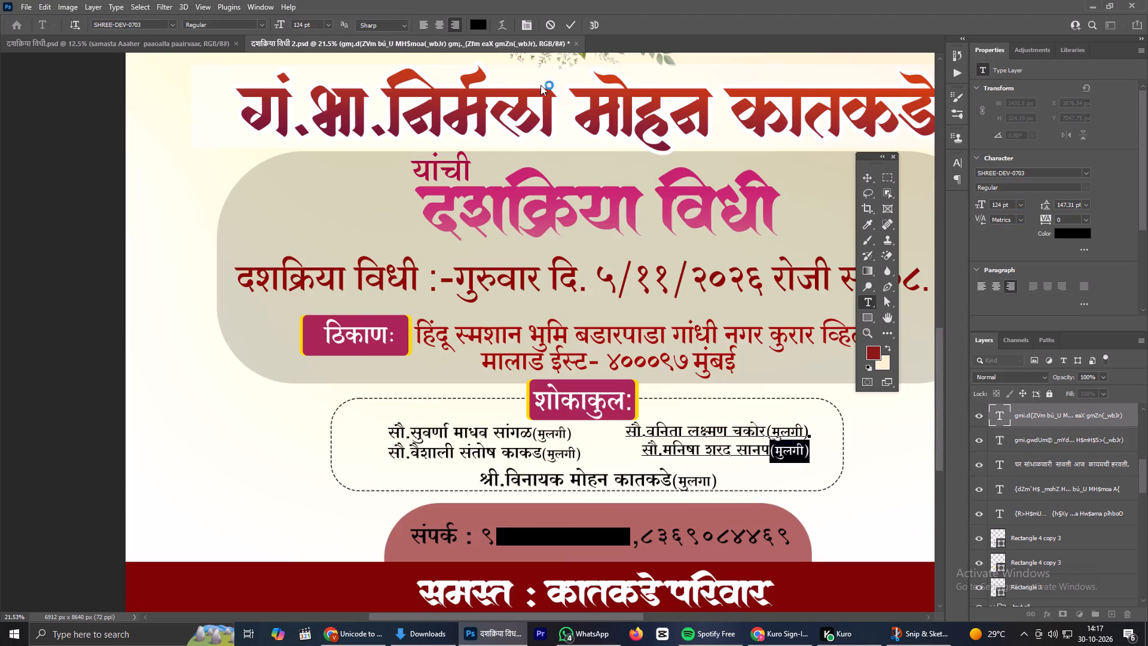
{"action": "left_click", "coordinate": [572, 22]}
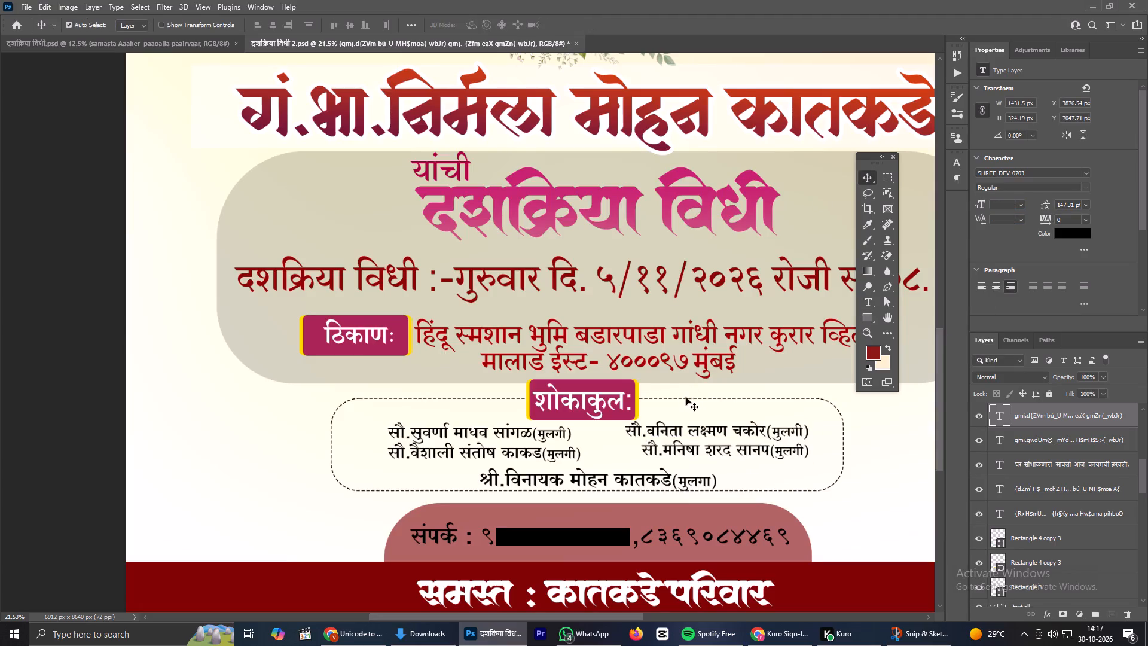
Set the font size of the (मुलगी) relation label in the right pair's first line to 124 pt.
{"action": "double_click", "coordinate": [780, 435]}
{"action": "left_click_drag", "start_coordinate": [766, 433], "coordinate": [828, 428]}
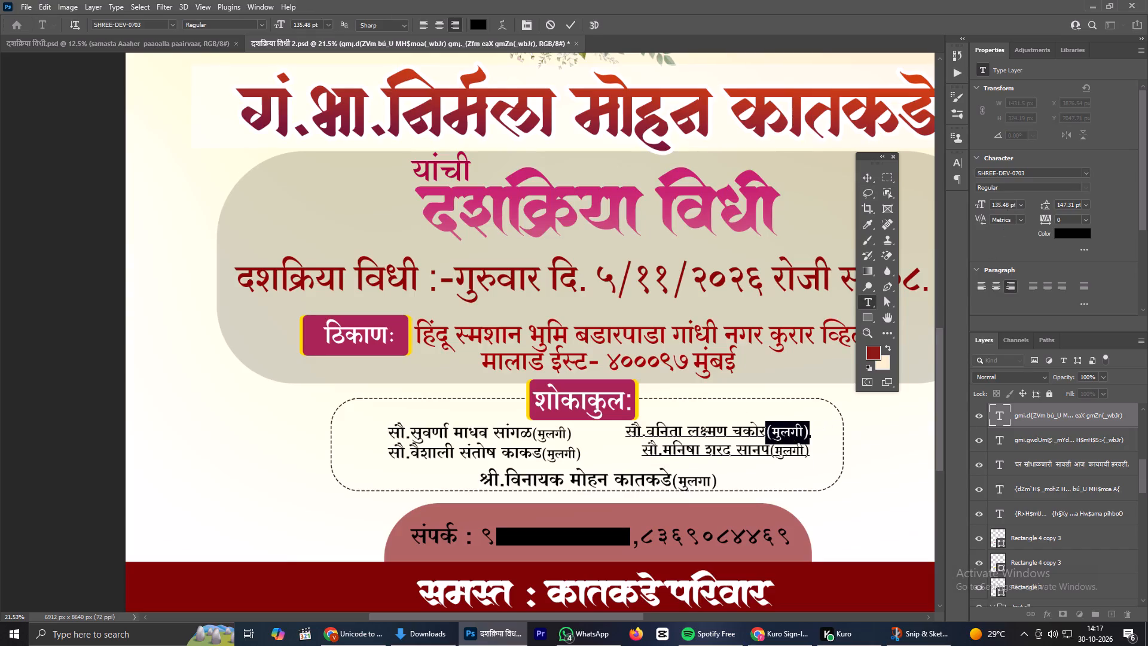
{"action": "double_click", "coordinate": [996, 206]}
{"action": "type", "text": "124"}
{"action": "key", "text": "Return"}
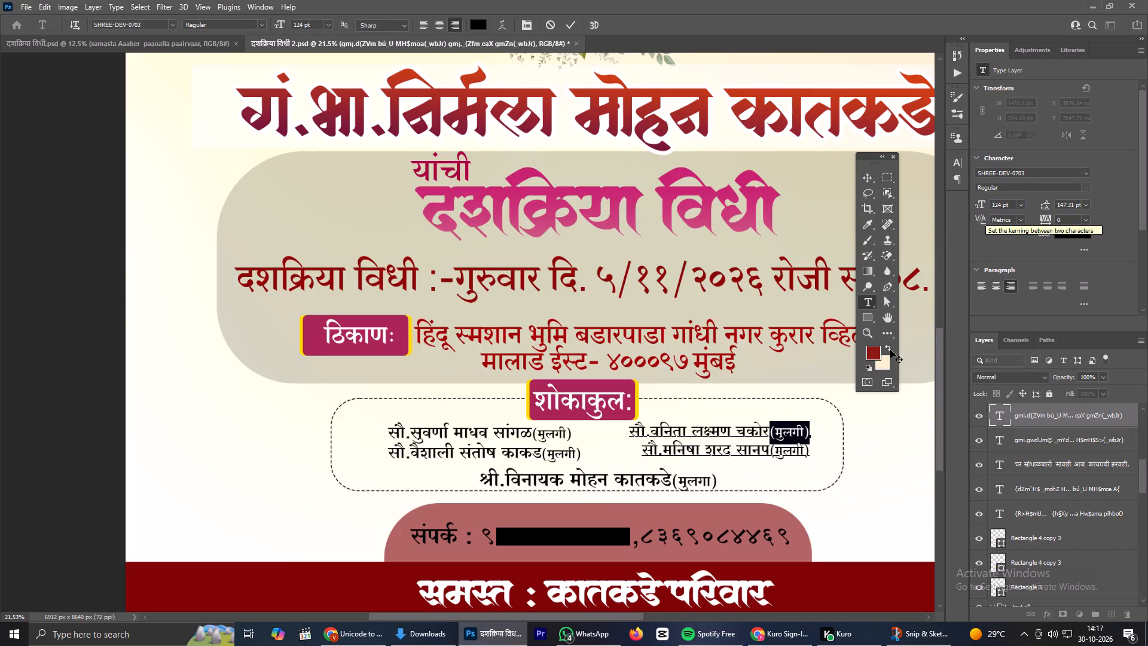
{"action": "left_click", "coordinate": [572, 20]}
Lower both daughter pairs within the dashed frame and move the (मुलगा) line above them, centred under the शोकाकुल heading.
{"action": "left_click_drag", "start_coordinate": [677, 440], "coordinate": [656, 440]}
{"action": "left_click_drag", "start_coordinate": [567, 477], "coordinate": [287, 428]}
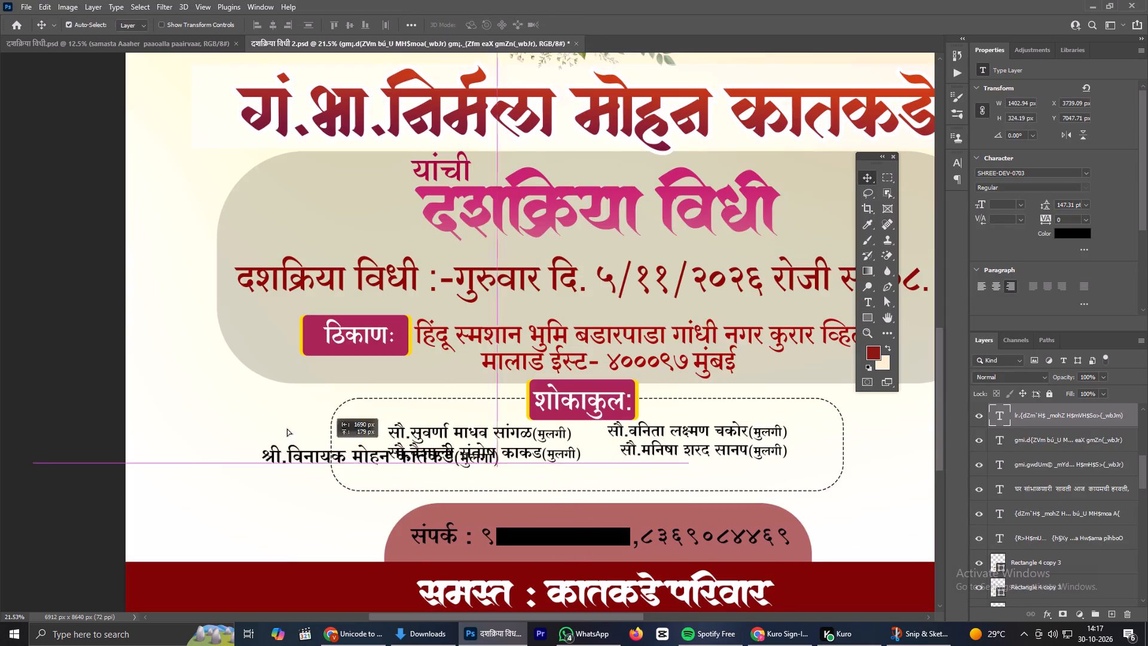
{"action": "left_click_drag", "start_coordinate": [287, 428], "coordinate": [250, 396]}
{"action": "left_click_drag", "start_coordinate": [500, 444], "coordinate": [491, 461]}
{"action": "left_click_drag", "start_coordinate": [694, 432], "coordinate": [691, 455]}
{"action": "left_click_drag", "start_coordinate": [297, 395], "coordinate": [600, 429]}
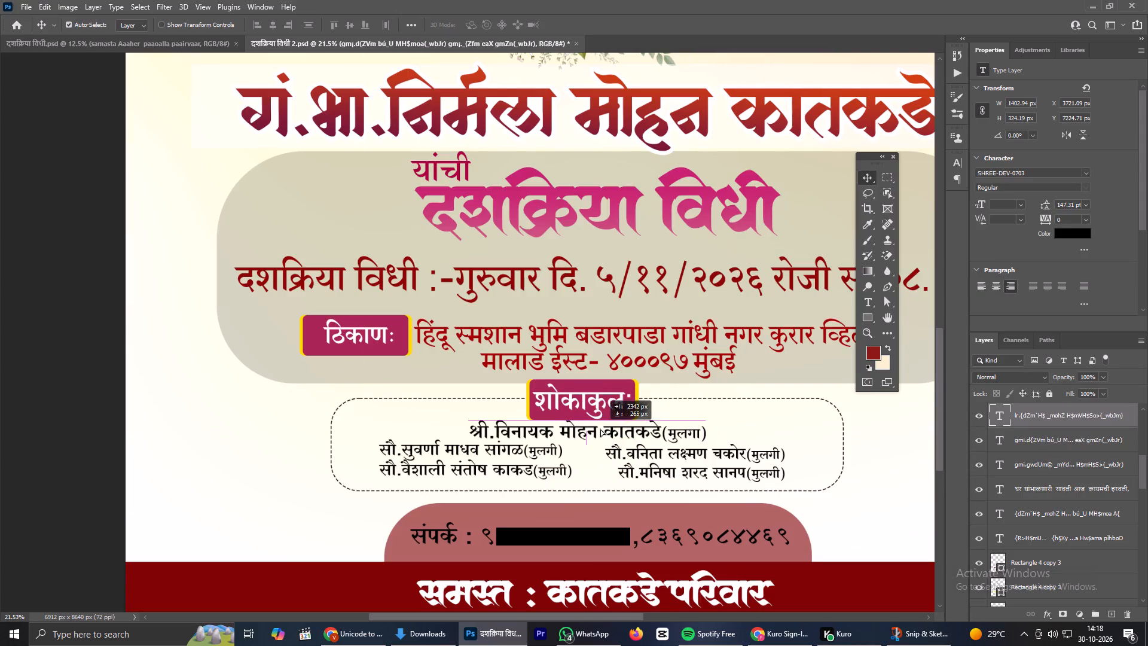
{"action": "left_click_drag", "start_coordinate": [600, 429], "coordinate": [603, 429]}
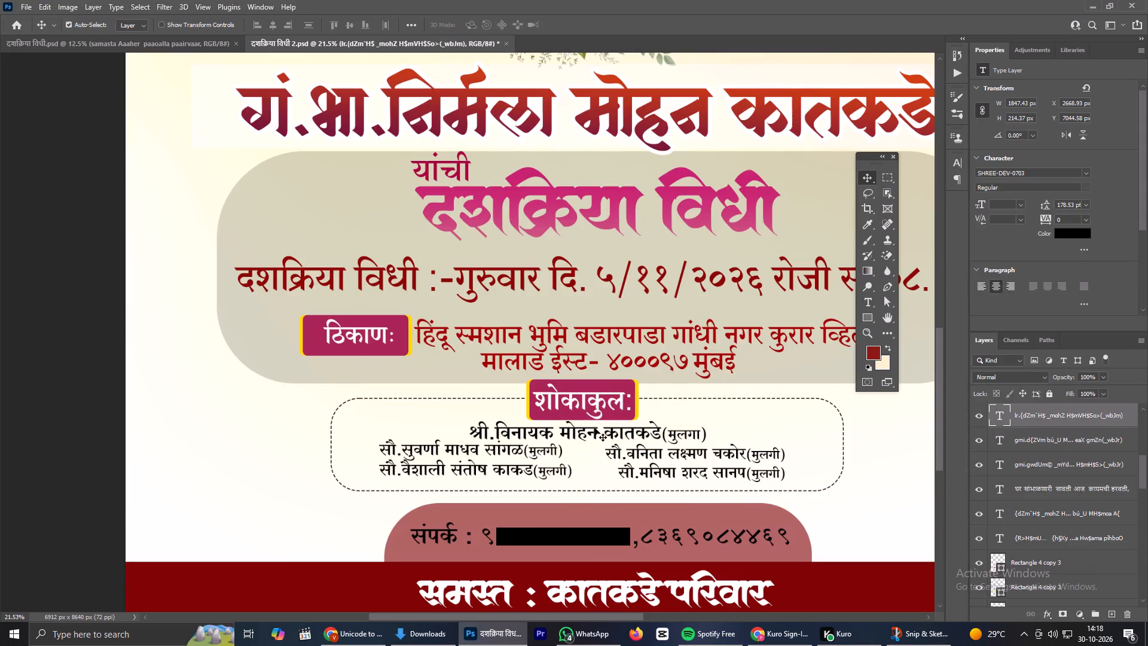
{"action": "left_click", "coordinate": [593, 429]}
Nudge the left mourner pair down about 36 px to leave space below the (मुलगा) line.
{"action": "left_click", "coordinate": [536, 470]}
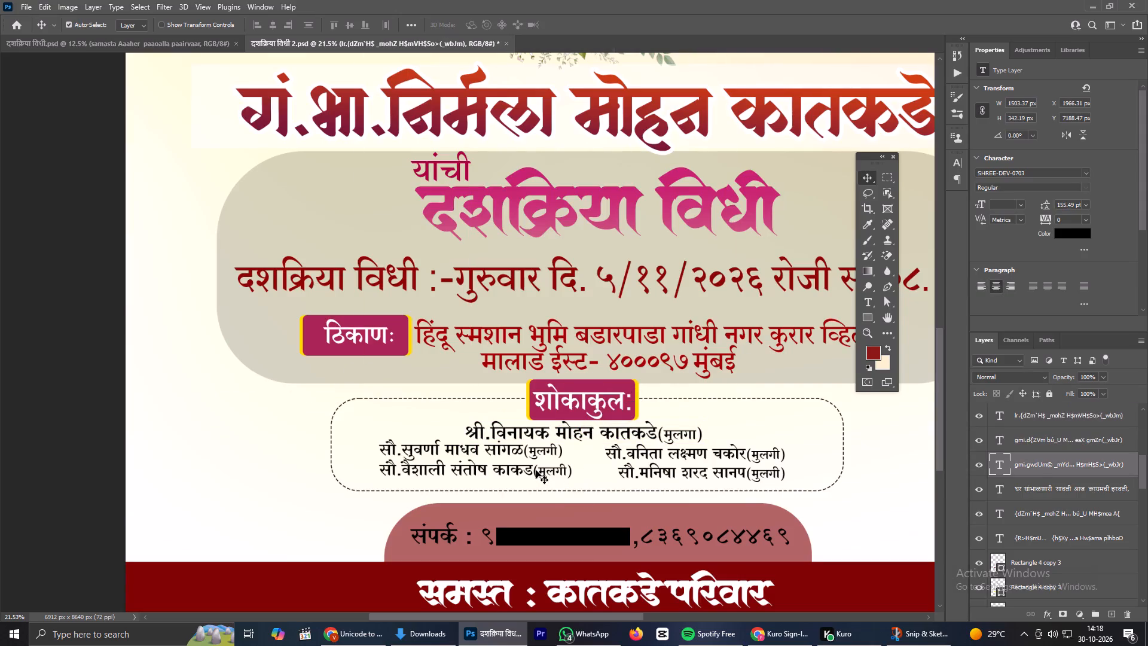
{"action": "key", "text": "Down"}
{"action": "key", "text": "Down"}
{"action": "key", "text": "Down"}
{"action": "key", "text": "Down"}
{"action": "key", "text": "Down"}
{"action": "key", "text": "Down"}
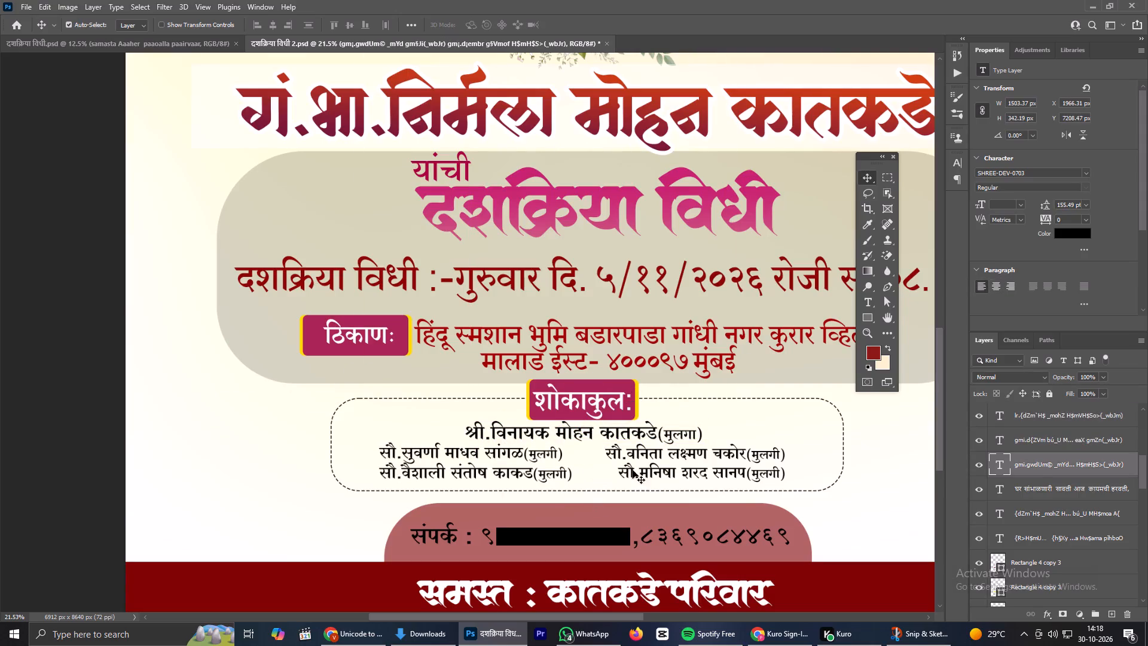
{"action": "key", "text": "Down"}
{"action": "key", "text": "Down"}
{"action": "key", "text": "Down"}
Nudge the right mourner pair down 16 px to level with the left pair, and about 85 px left.
{"action": "left_click", "coordinate": [681, 473]}
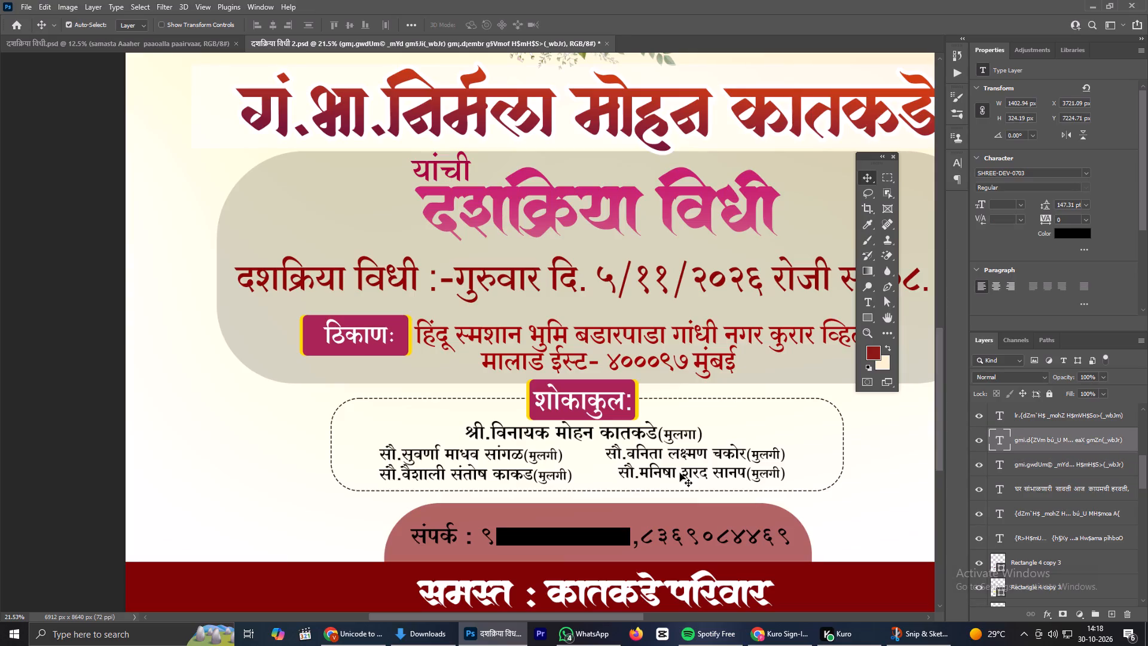
{"action": "key", "text": "Down"}
{"action": "key", "text": "Down"}
{"action": "key", "text": "Down"}
{"action": "key", "text": "Down"}
{"action": "key", "text": "Left"}
{"action": "key", "text": "Left"}
{"action": "key", "text": "Left"}
{"action": "key", "text": "Left"}
{"action": "key", "text": "Left"}
{"action": "key", "text": "Left"}
{"action": "key", "text": "Left"}
{"action": "key", "text": "Left"}
{"action": "key", "text": "Left"}
{"action": "key", "text": "Left"}
{"action": "key", "text": "Left"}
{"action": "key", "text": "Left"}
{"action": "key", "text": "Left"}
{"action": "key", "text": "Left"}
{"action": "key", "text": "Left"}
{"action": "key", "text": "Left"}
{"action": "key", "text": "Left"}
{"action": "key", "text": "Left"}
{"action": "key", "text": "Left"}
{"action": "key", "text": "Left"}
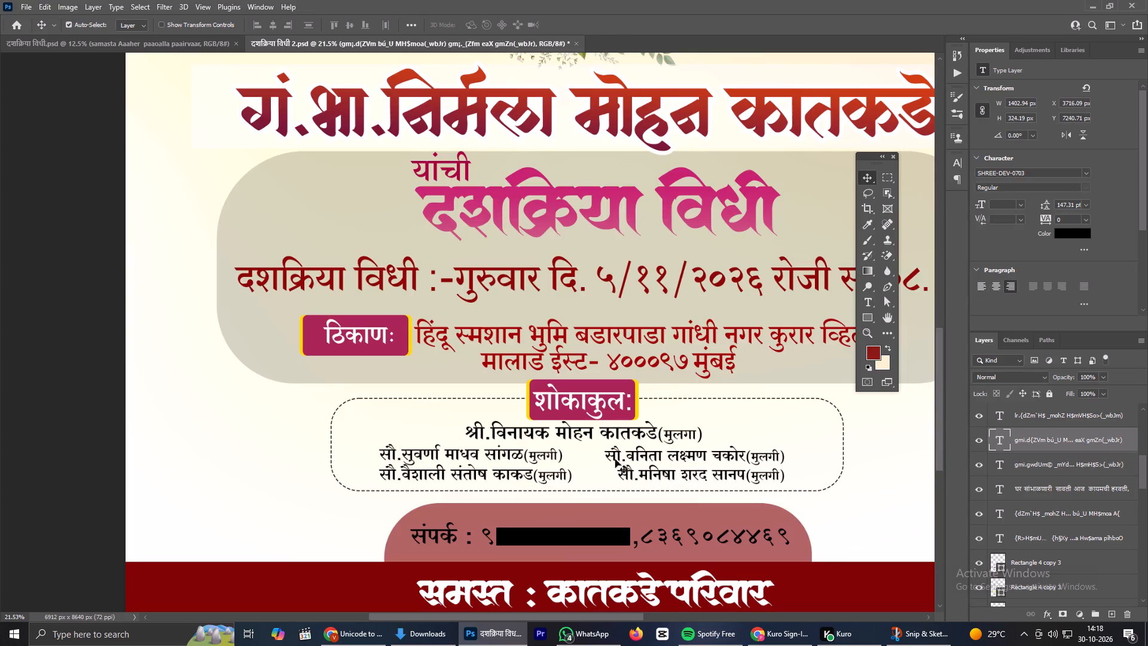
Nudge the left mourner pair about 93 px right, closer to the right pair.
{"action": "left_click", "coordinate": [480, 471]}
{"action": "key", "text": "Left"}
{"action": "key", "text": "Left"}
{"action": "key", "text": "Left"}
{"action": "key", "text": "Right"}
{"action": "key", "text": "Right"}
{"action": "key", "text": "Right"}
{"action": "key", "text": "Right"}
{"action": "key", "text": "Right"}
{"action": "key", "text": "Right"}
{"action": "key", "text": "Right"}
{"action": "key", "text": "Right"}
{"action": "key", "text": "Right"}
{"action": "key", "text": "Right"}
{"action": "key", "text": "Right"}
{"action": "key", "text": "Right"}
{"action": "key", "text": "Right"}
{"action": "key", "text": "Right"}
{"action": "key", "text": "Right"}
{"action": "key", "text": "Right"}
{"action": "key", "text": "Right"}
{"action": "key", "text": "Right"}
{"action": "key", "text": "Right"}
{"action": "key", "text": "Right"}
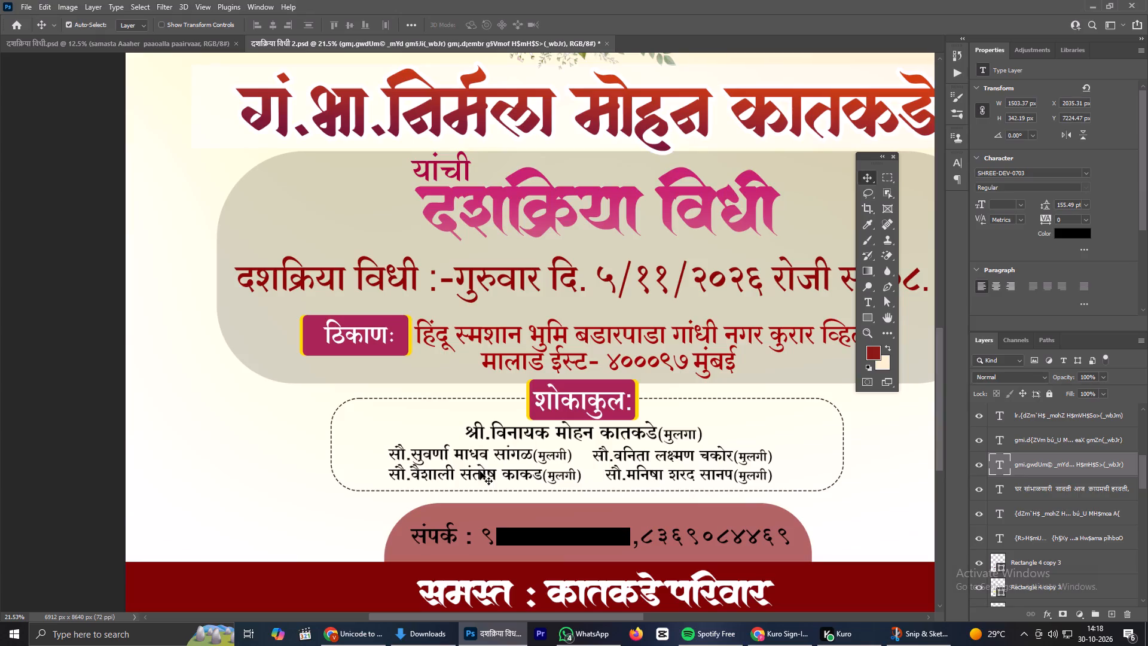
{"action": "key", "text": "Right"}
{"action": "key", "text": "Right"}
{"action": "key", "text": "Right"}
{"action": "key", "text": "Right"}
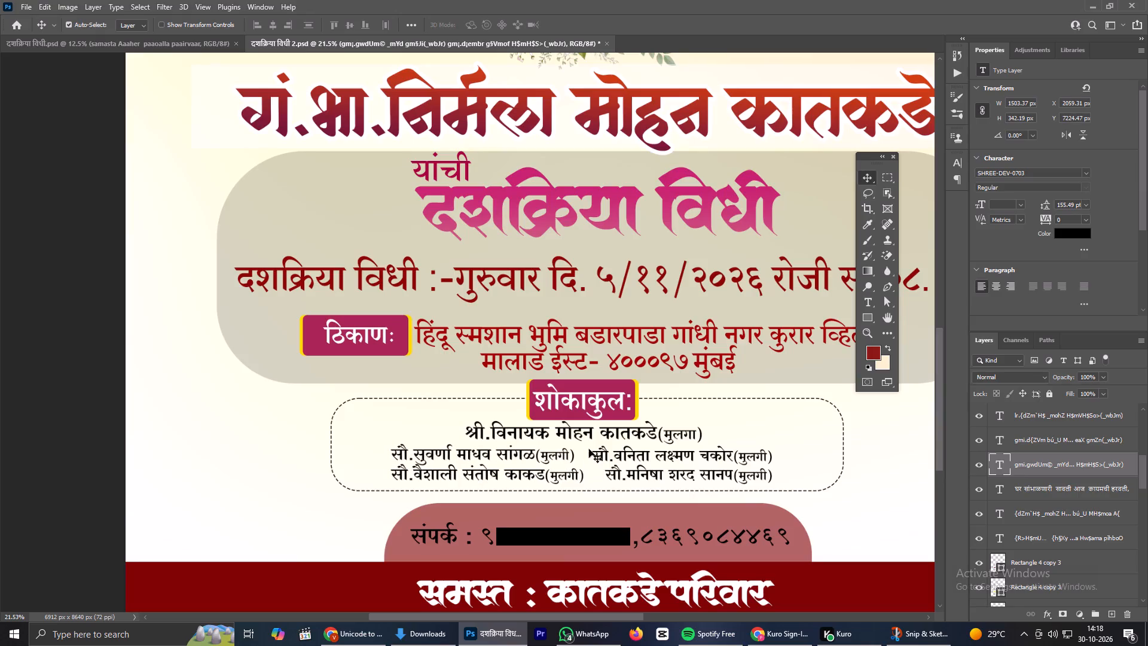
Narrow the dashed frame from both sides to about 81% of its width so it fits around the mourner names.
{"action": "scroll", "coordinate": [534, 457], "scroll_direction": "down", "scroll_amount": 1}
{"action": "scroll", "coordinate": [534, 457], "scroll_direction": "up", "scroll_amount": 1}
{"action": "scroll", "coordinate": [835, 473], "scroll_direction": "up", "scroll_amount": 9}
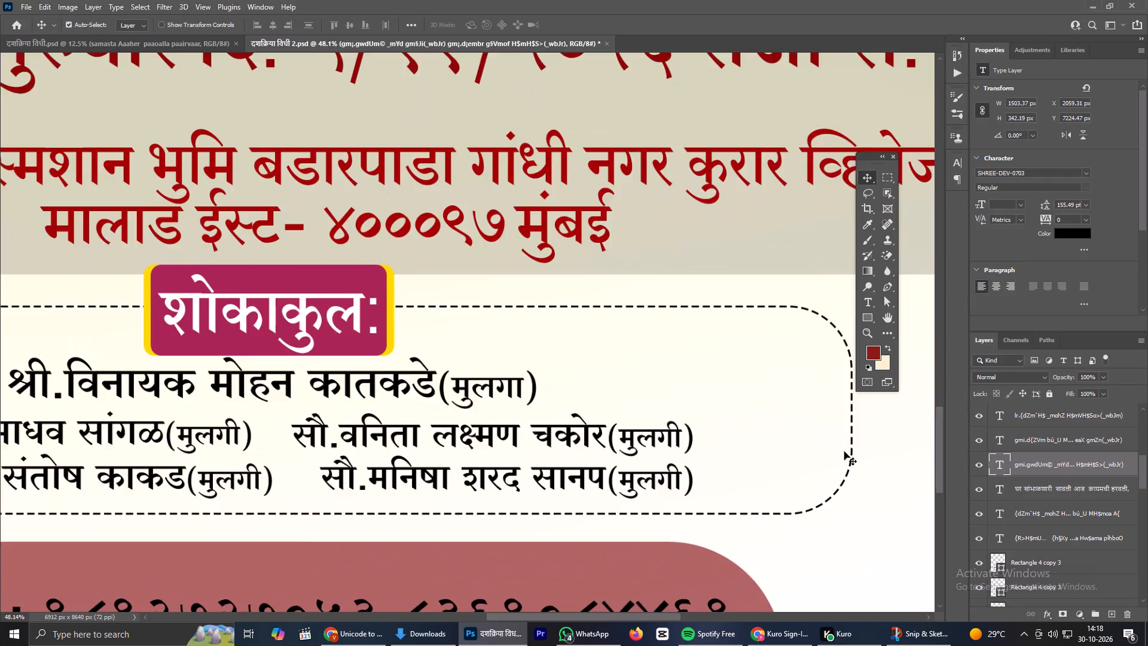
{"action": "scroll", "coordinate": [851, 452], "scroll_direction": "up", "scroll_amount": 2}
{"action": "left_click", "coordinate": [852, 451]}
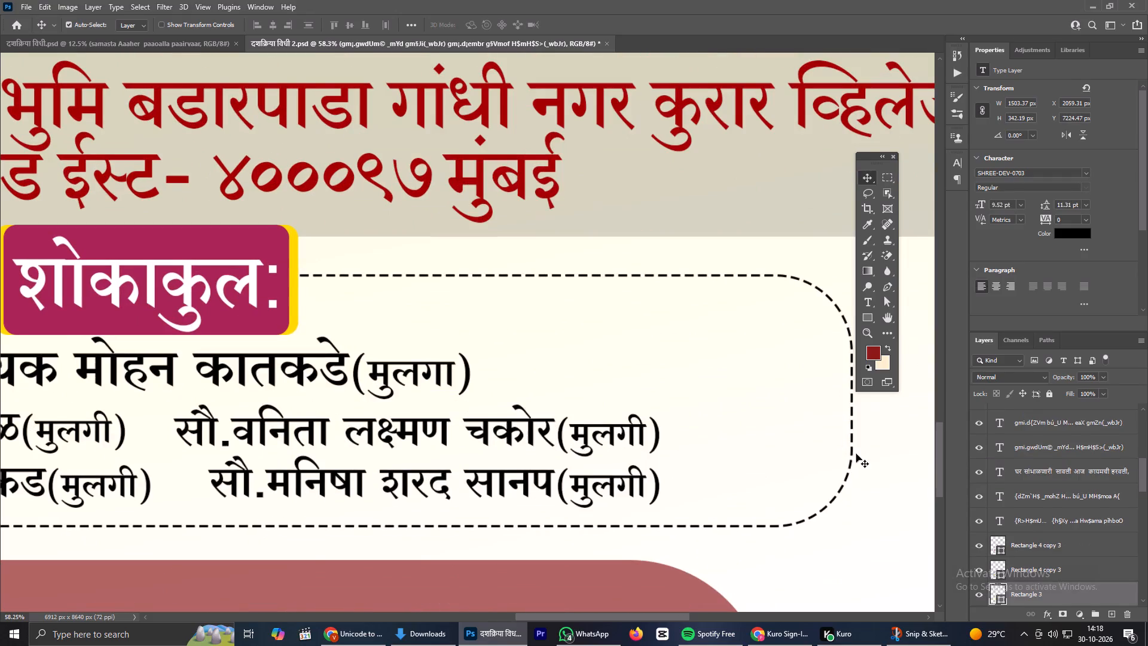
{"action": "scroll", "coordinate": [792, 441], "scroll_direction": "down", "scroll_amount": 11}
{"action": "key", "text": "ctrl+t"}
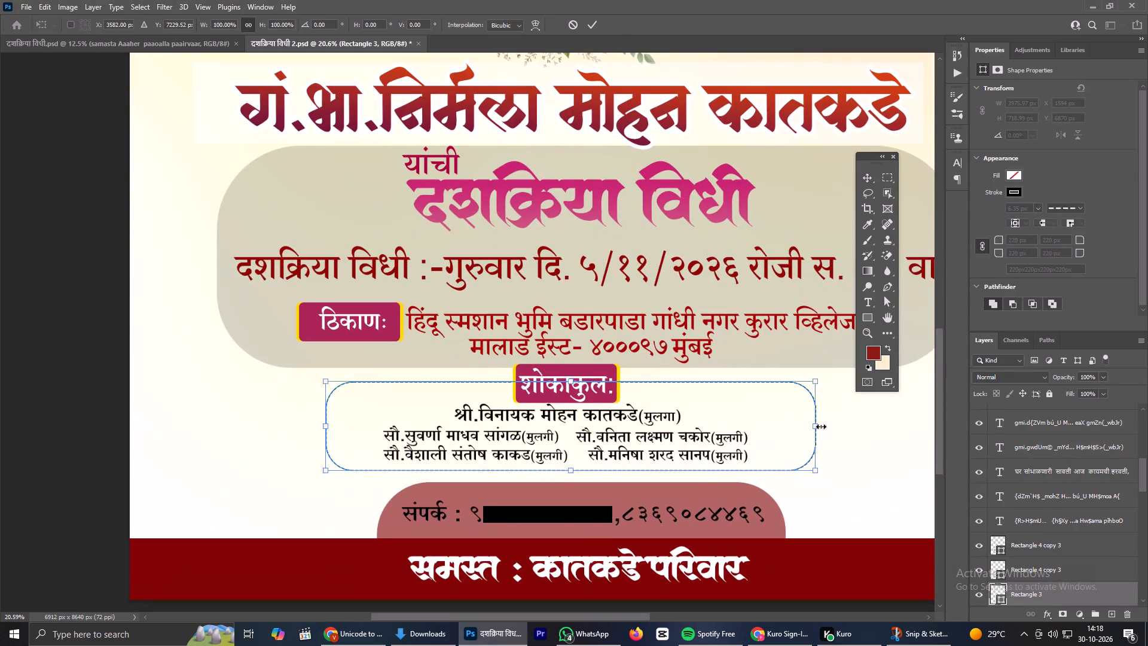
{"action": "left_click_drag", "start_coordinate": [821, 426], "coordinate": [767, 424], "text": "shift"}
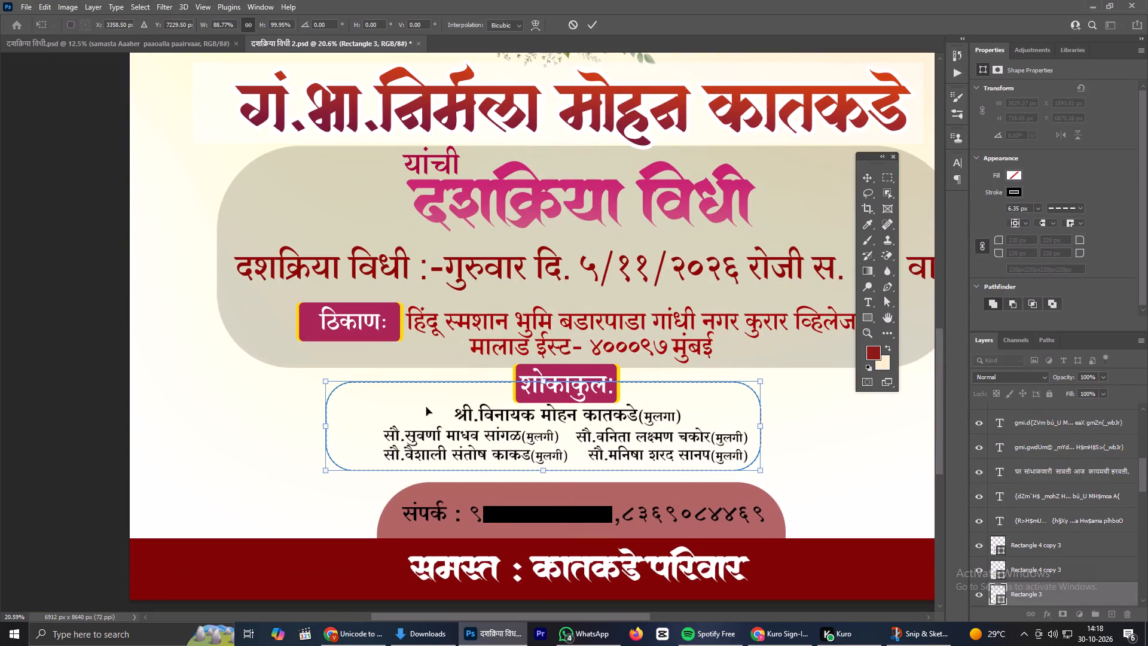
{"action": "left_click_drag", "start_coordinate": [322, 428], "coordinate": [361, 428], "text": "shift"}
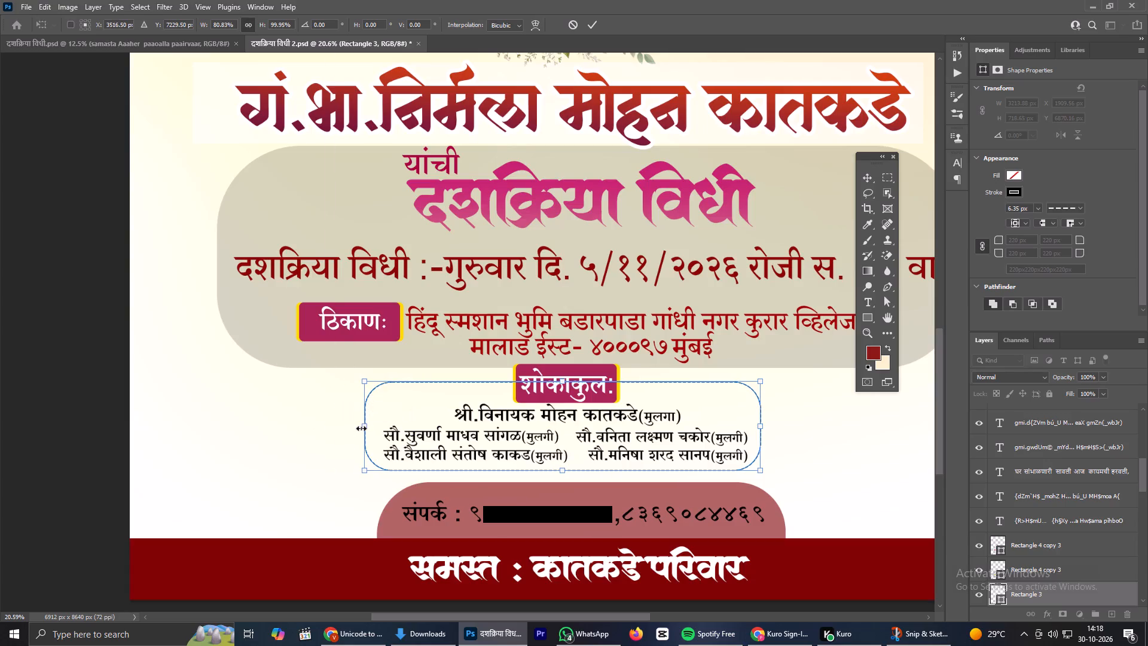
{"action": "left_click", "coordinate": [588, 24]}
Open the Export As settings for the revised दशक्रिया विधी 2 flyer.
{"action": "scroll", "coordinate": [530, 265], "scroll_direction": "down", "scroll_amount": 5}
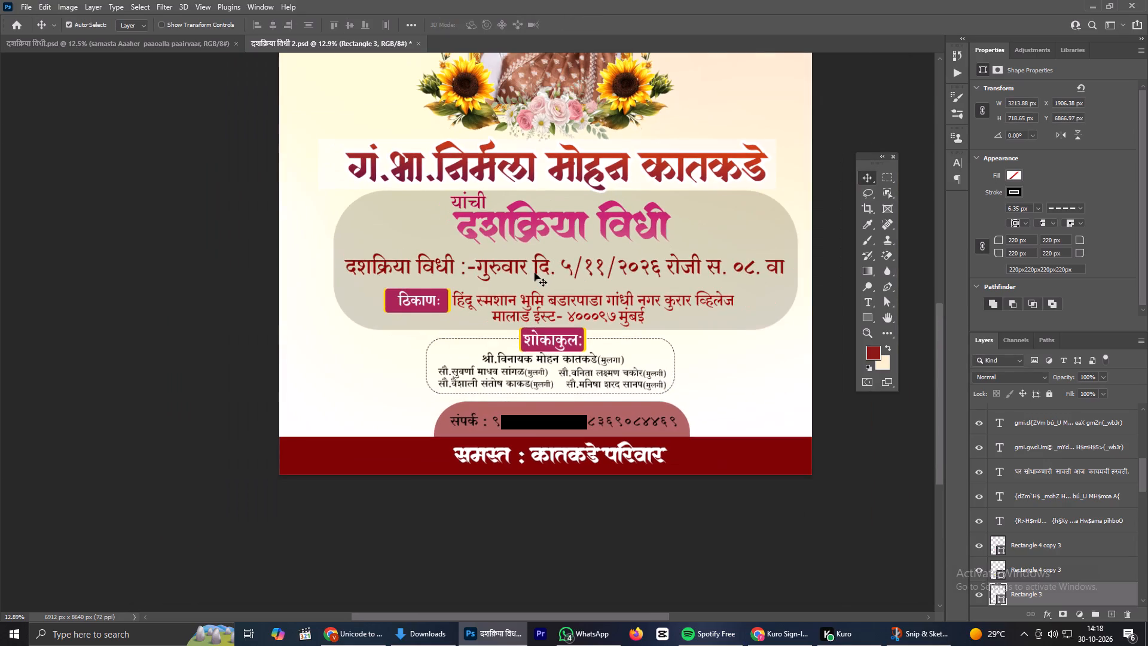
{"action": "scroll", "coordinate": [539, 281], "scroll_direction": "up", "scroll_amount": 2}
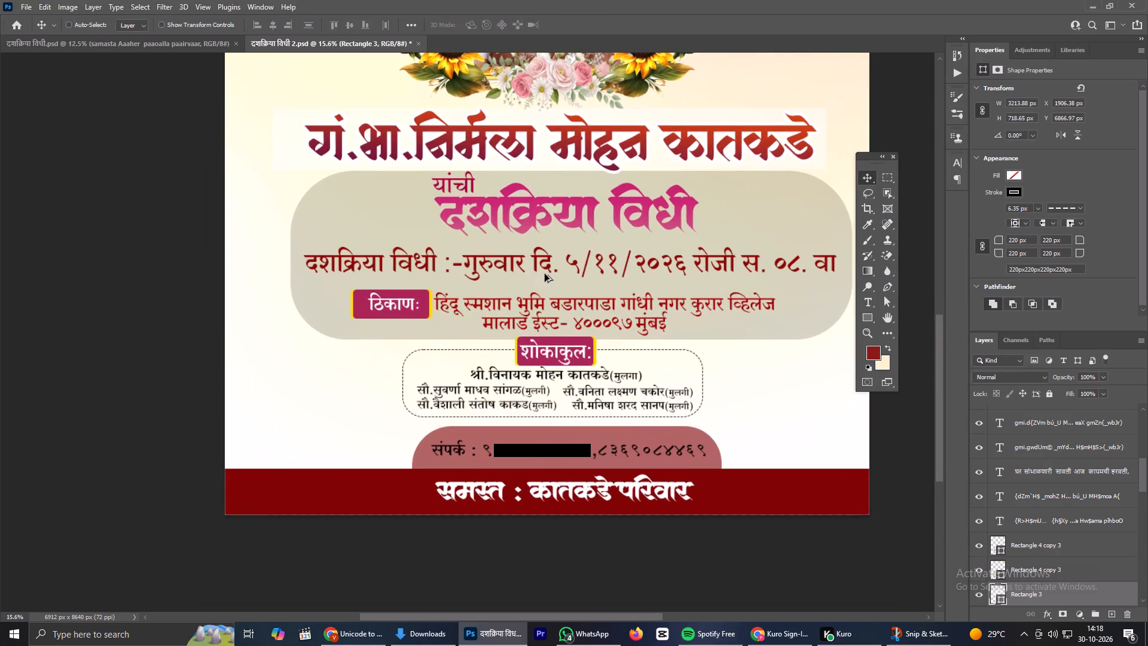
{"action": "key", "text": "ctrl+alt+shift+w"}
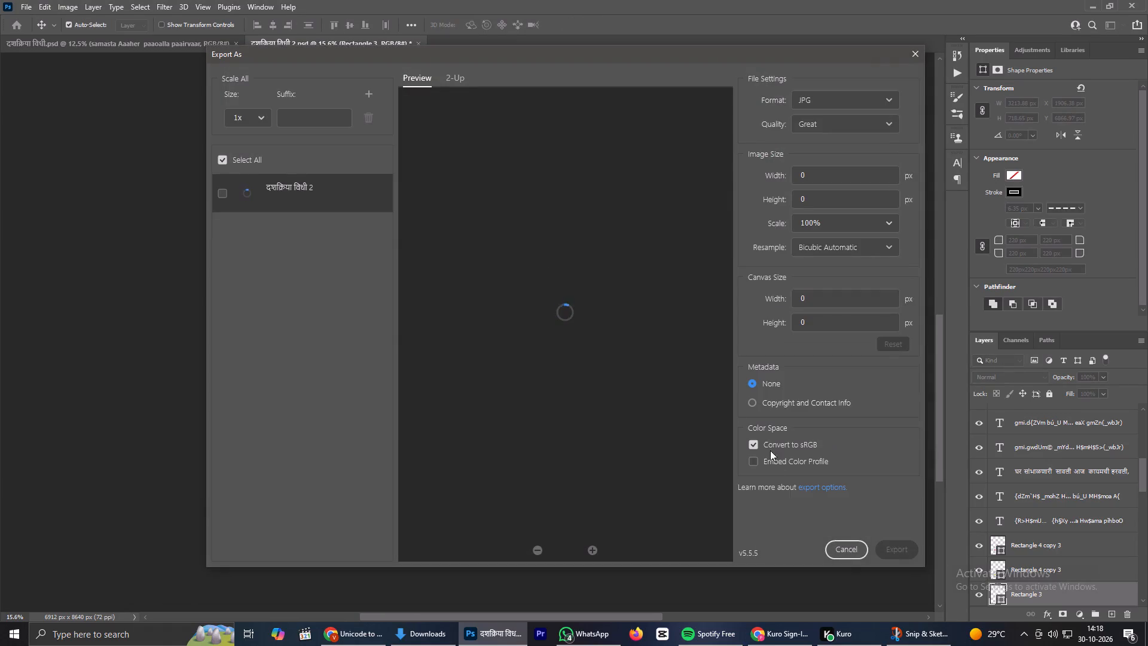
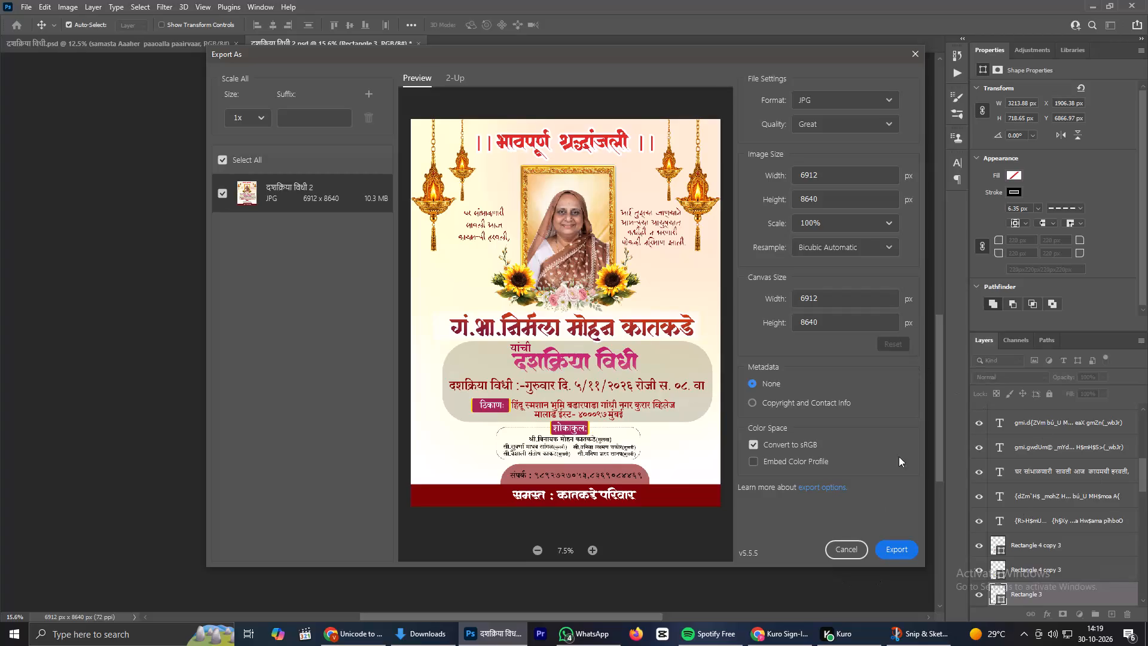
Switch to the Unicode to Shree Lipi converter page in Chrome and copy the surname कातकडे from the first source line.
{"action": "left_click", "coordinate": [362, 639]}
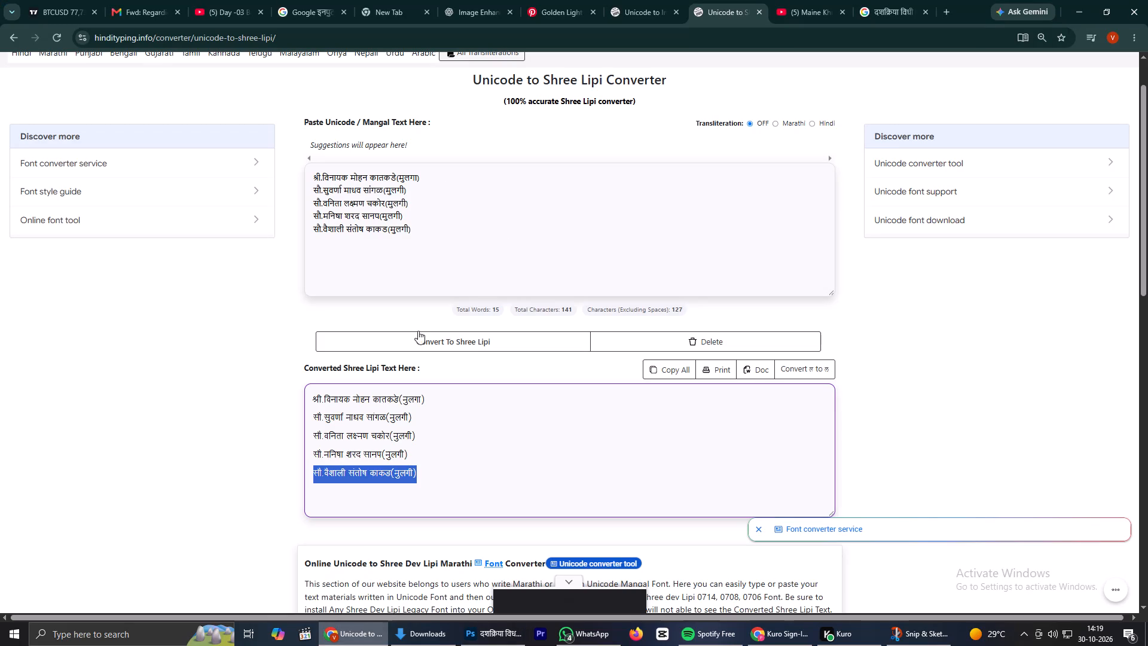
{"action": "left_click_drag", "start_coordinate": [368, 175], "coordinate": [392, 181]}
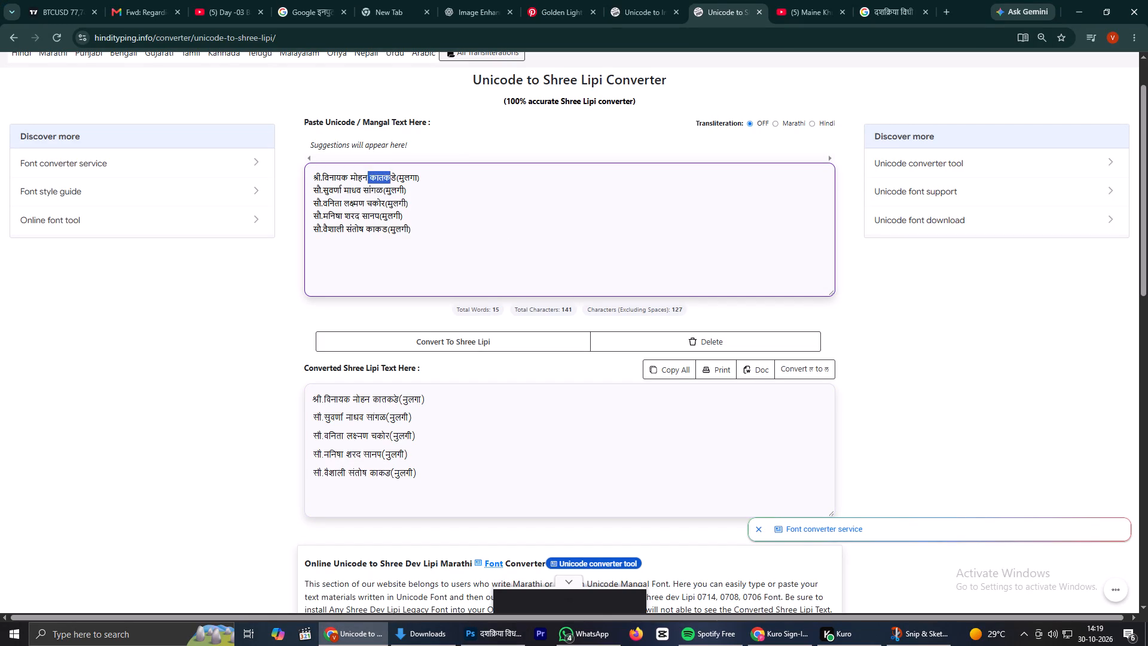
{"action": "left_click_drag", "start_coordinate": [392, 181], "coordinate": [397, 183]}
{"action": "right_click", "coordinate": [396, 182]}
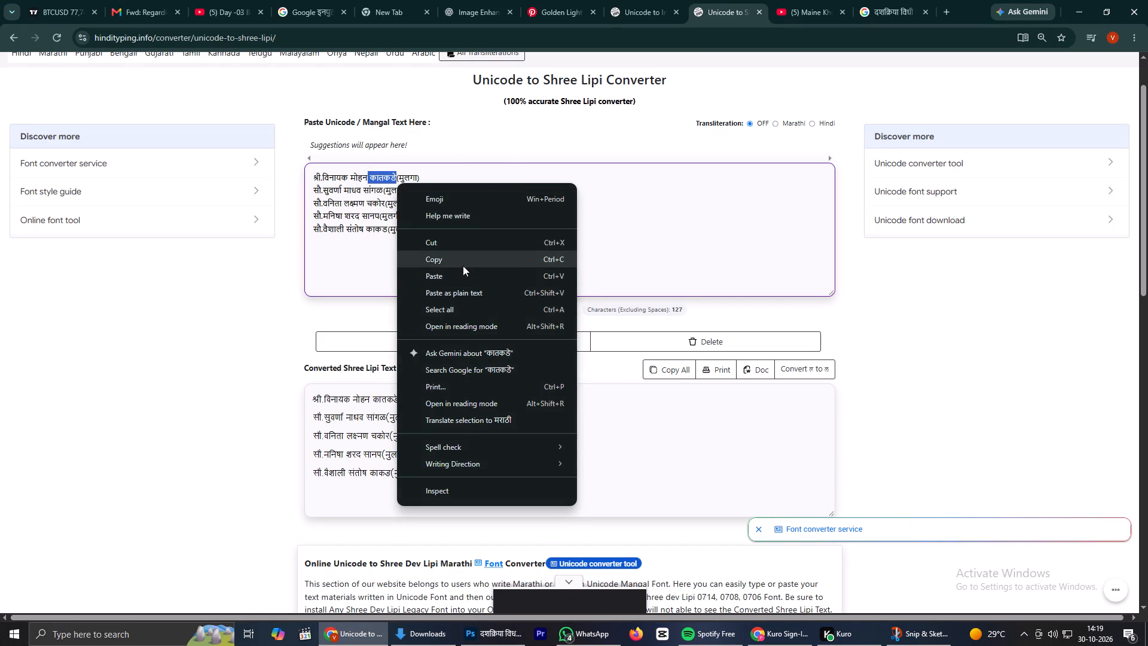
{"action": "left_click", "coordinate": [458, 262]}
Back in Photoshop, export the flyer as a JPG to the Desktop with the copied surname कातकडे as its file name.
{"action": "left_click", "coordinate": [499, 636]}
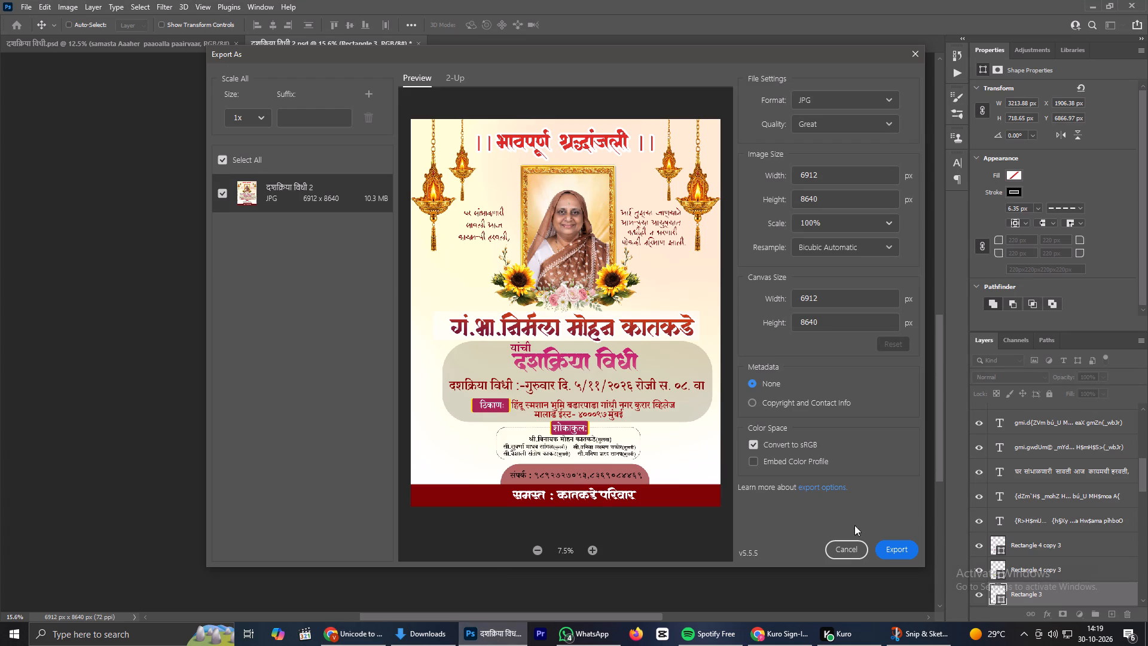
{"action": "left_click", "coordinate": [892, 552]}
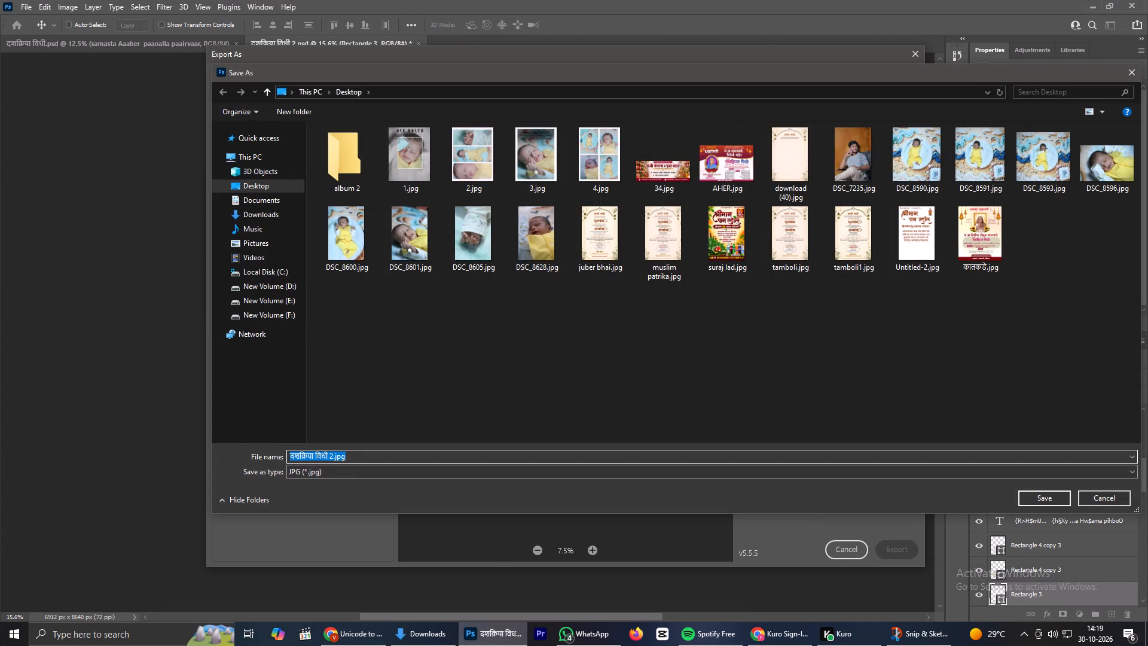
{"action": "key", "text": "ctrl+v"}
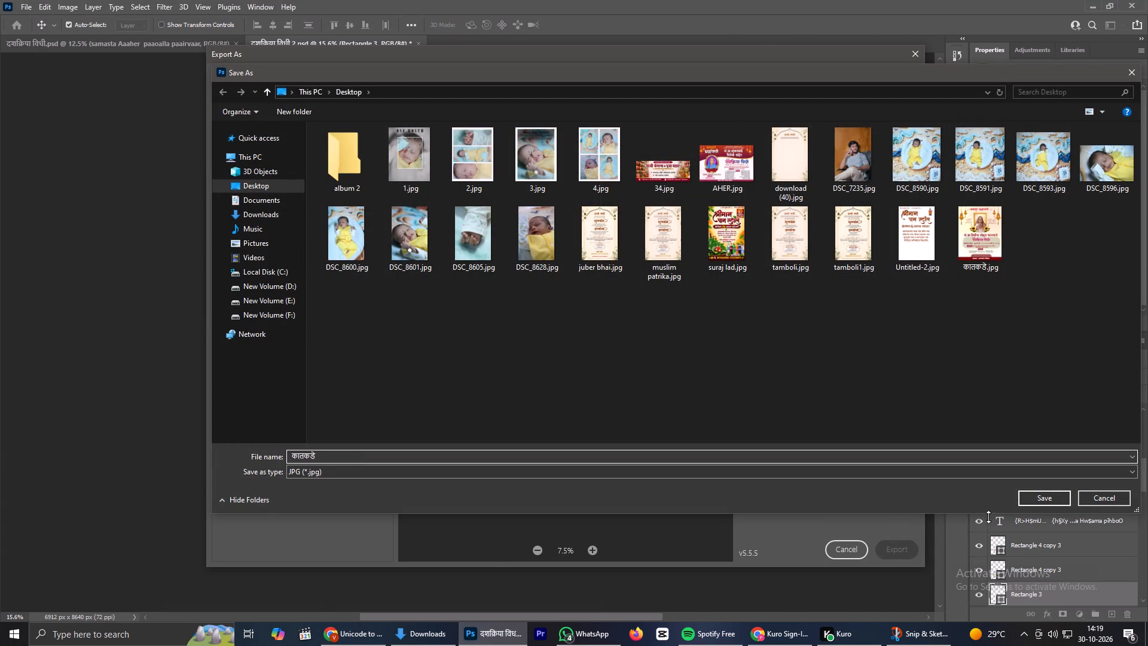
{"action": "left_click", "coordinate": [1033, 503]}
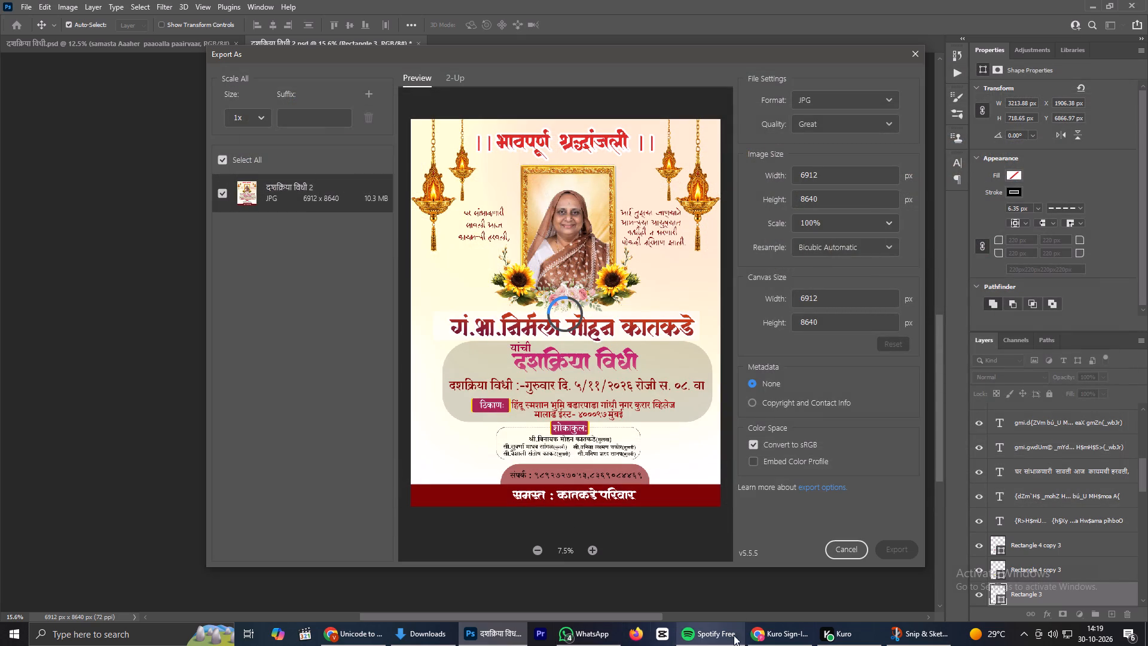